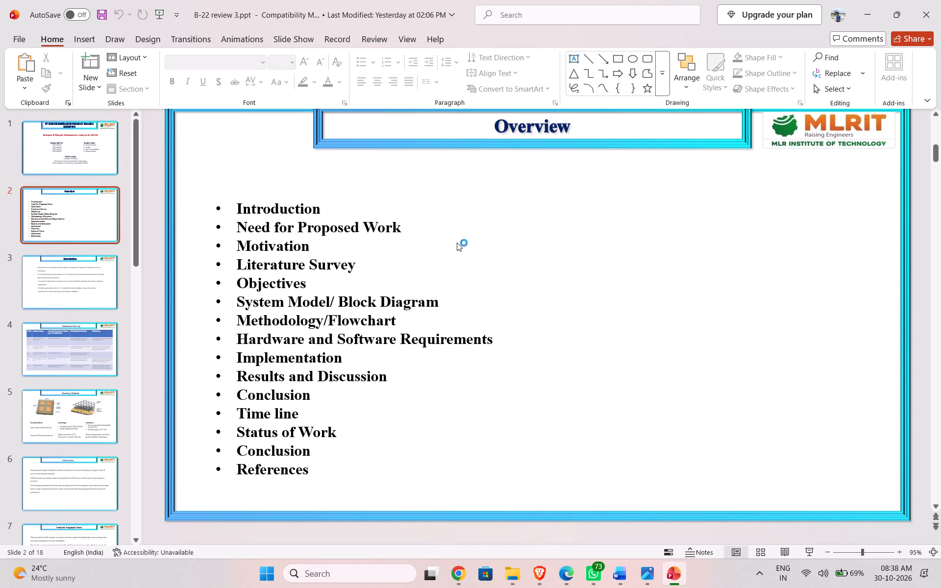
Delete the green 2x2 antenna layout picture from the System Model slide.
scroll(457, 243, down, 11)
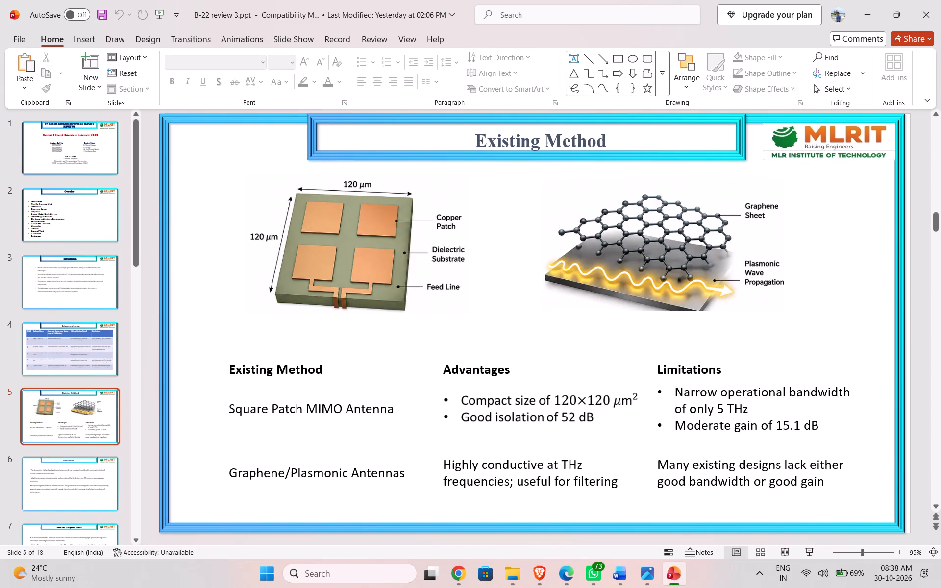
scroll(457, 243, down, 14)
scroll(457, 243, up, 3)
click(686, 286)
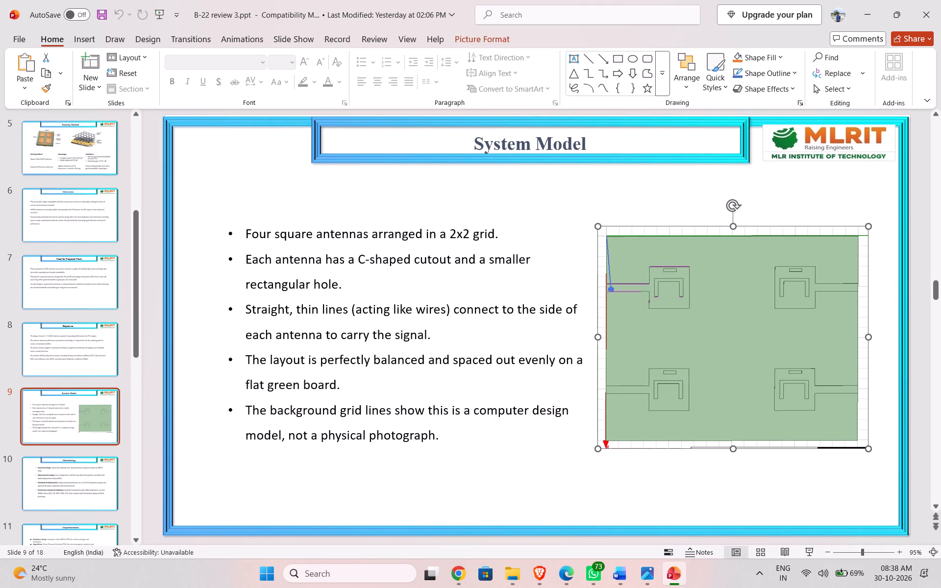
key(shift+super+s)
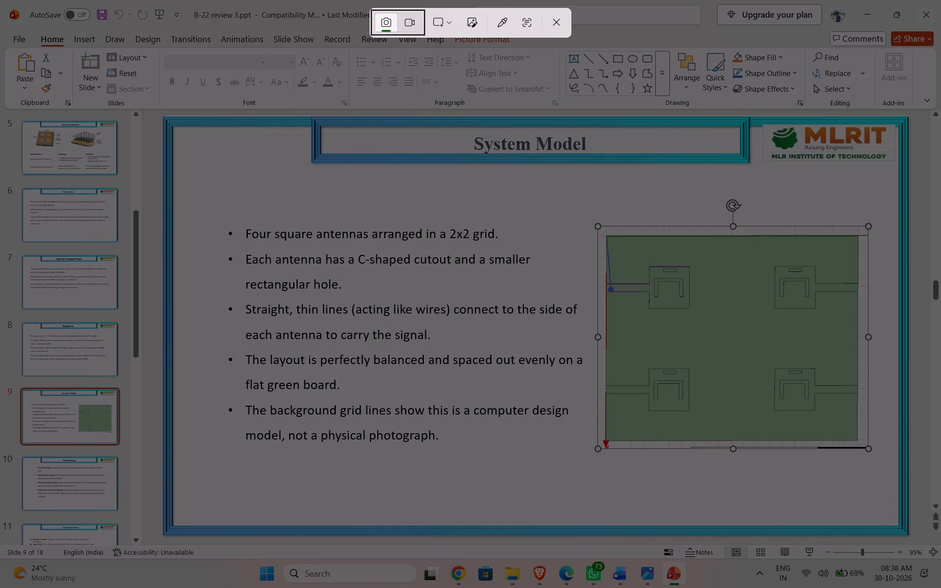
key(Escape)
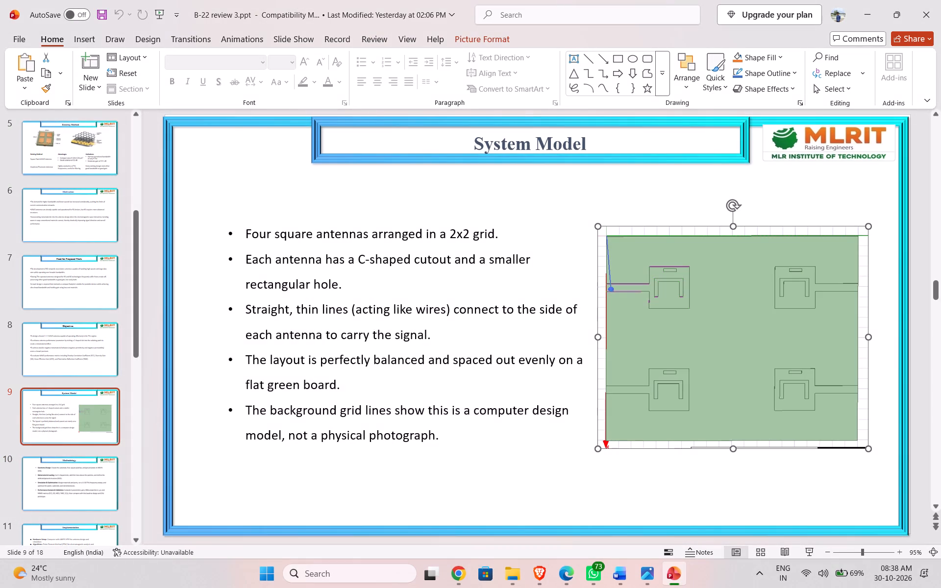
key(Delete)
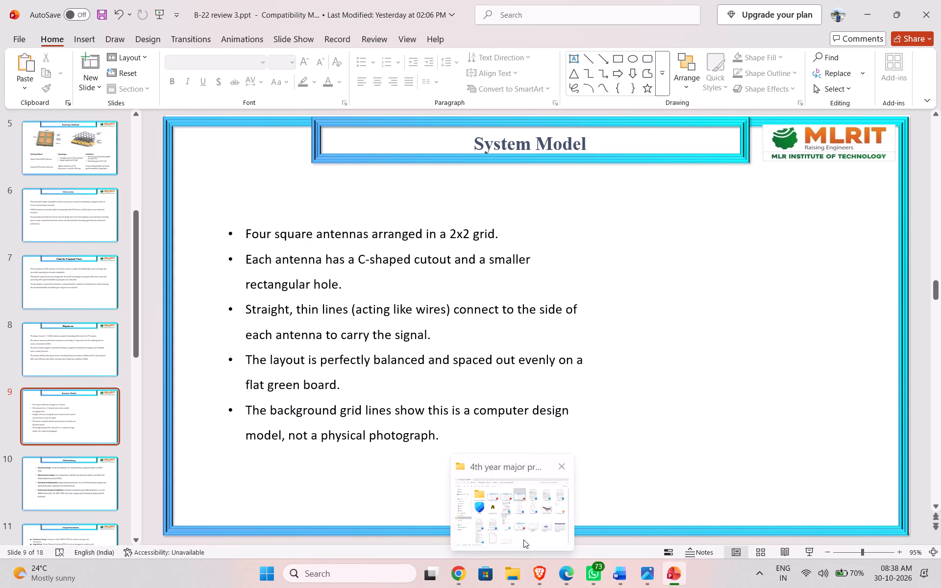
Open Screenshot 2026-10-30 073511.png from the Screenshots folder in Pictures and view it in a maximized window.
click(524, 538)
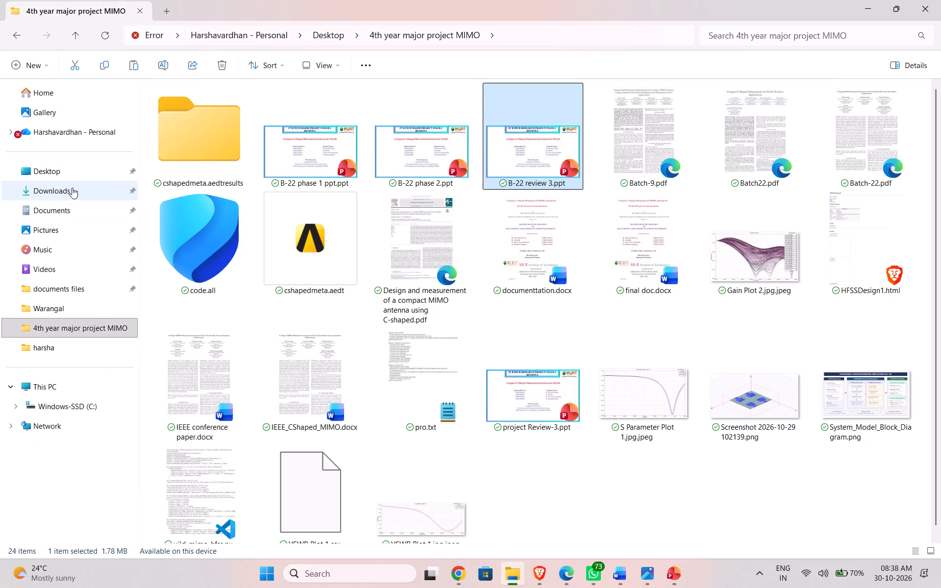
click(71, 235)
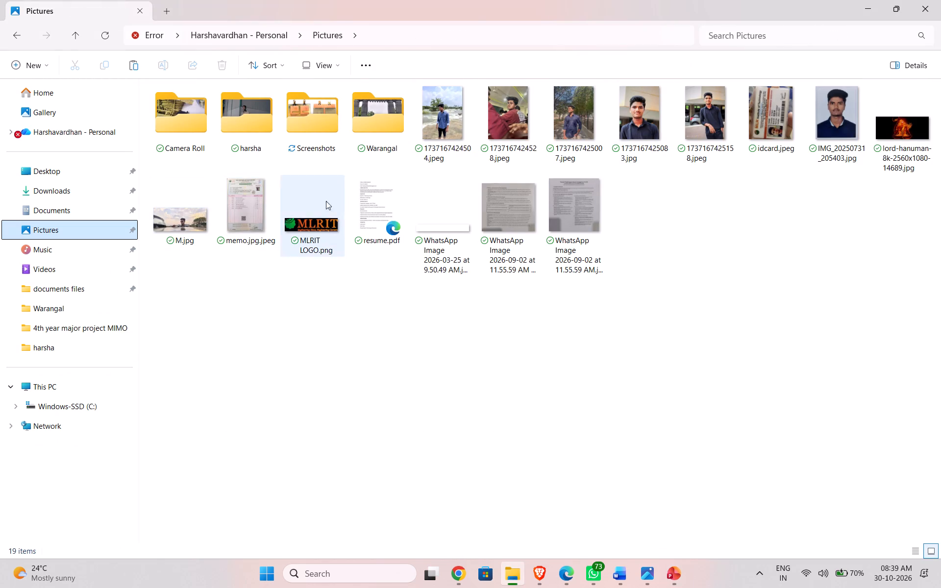
double_click(314, 127)
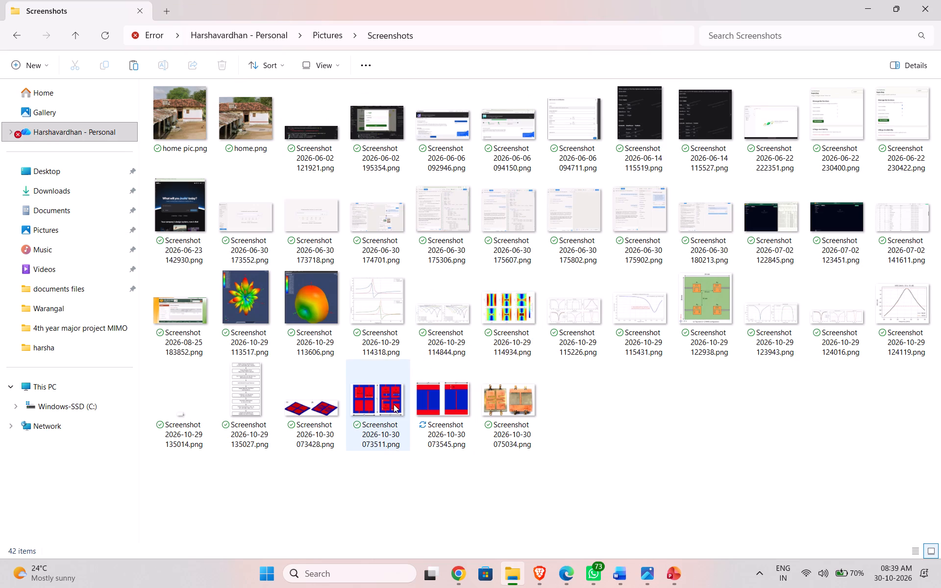
click(389, 402)
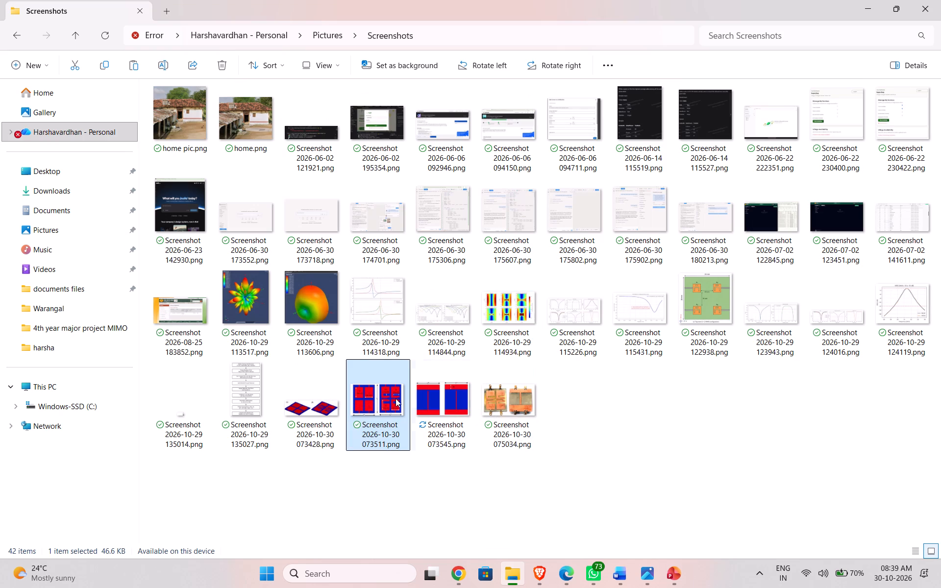
double_click(382, 398)
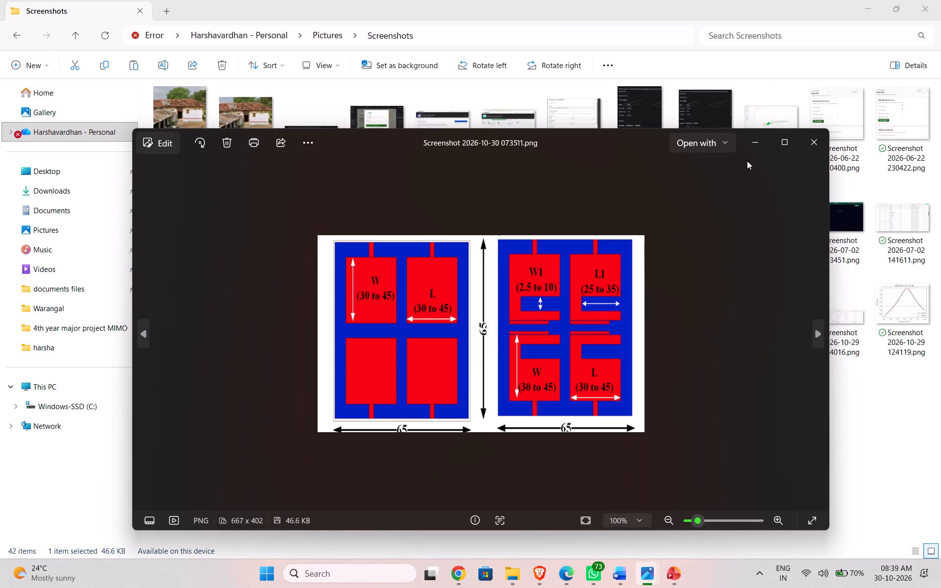
click(782, 138)
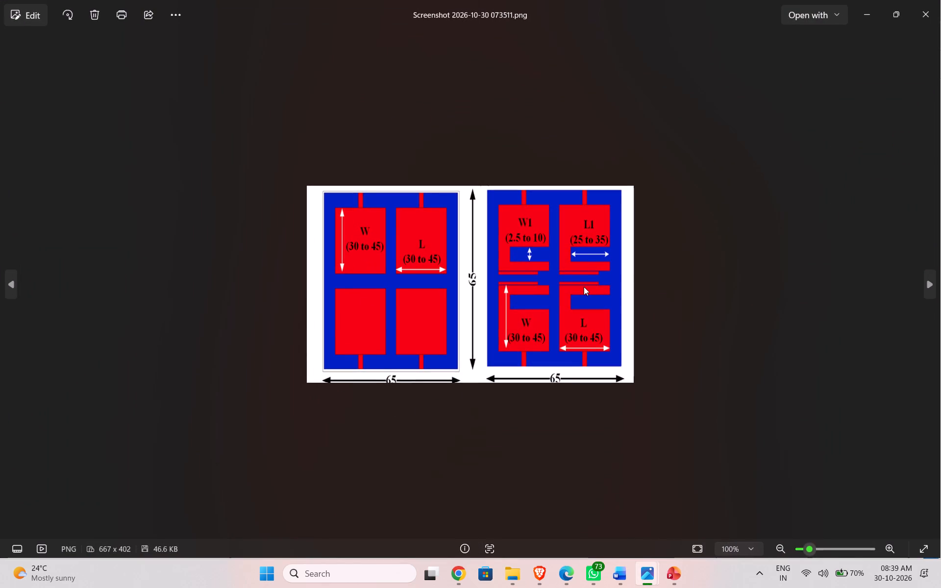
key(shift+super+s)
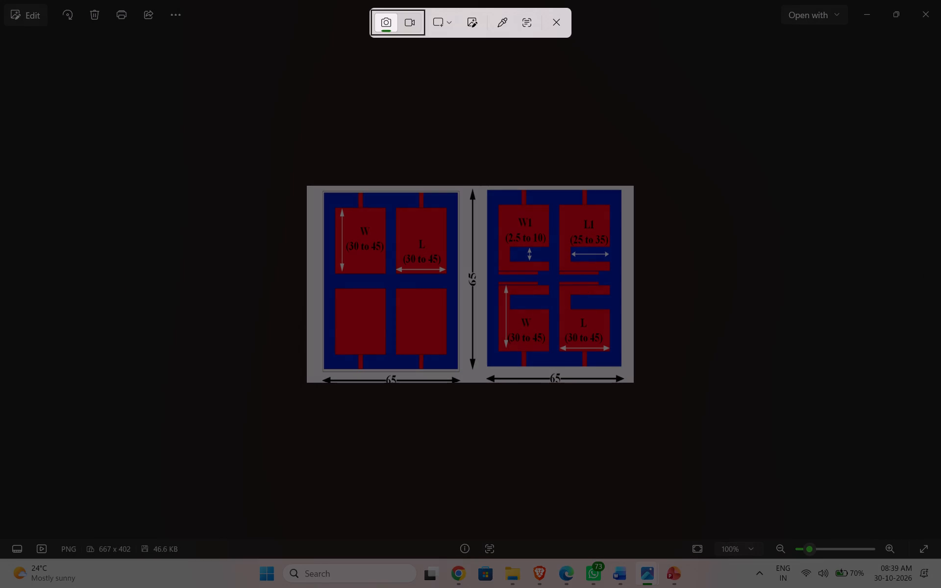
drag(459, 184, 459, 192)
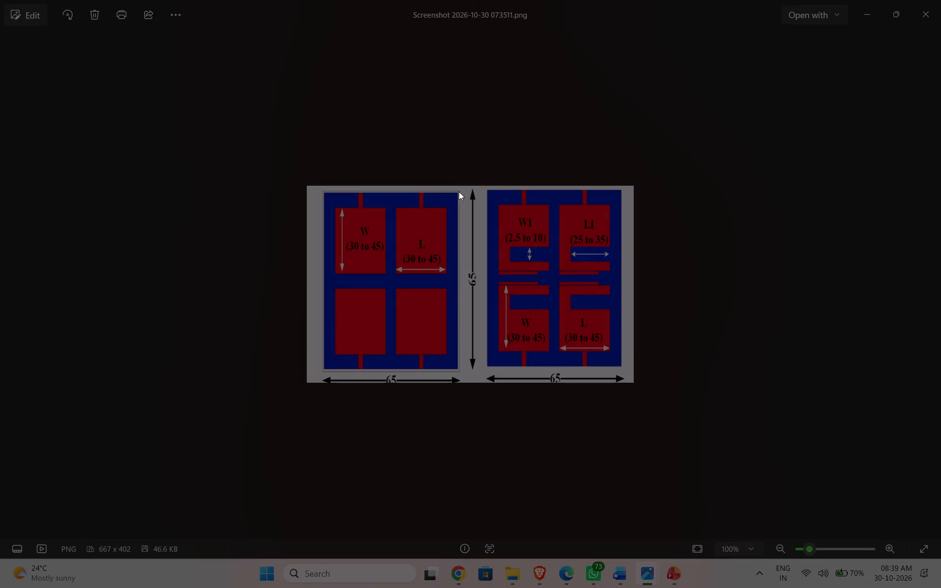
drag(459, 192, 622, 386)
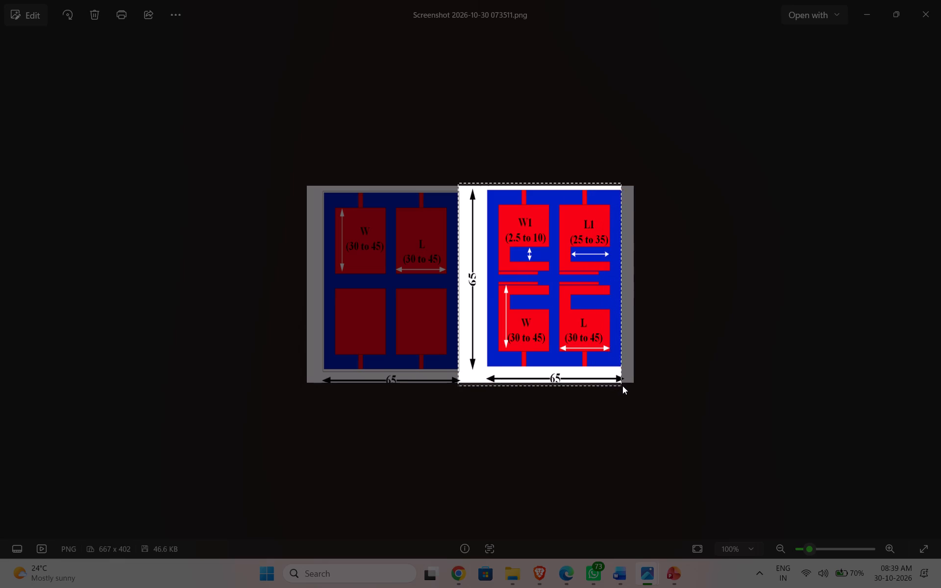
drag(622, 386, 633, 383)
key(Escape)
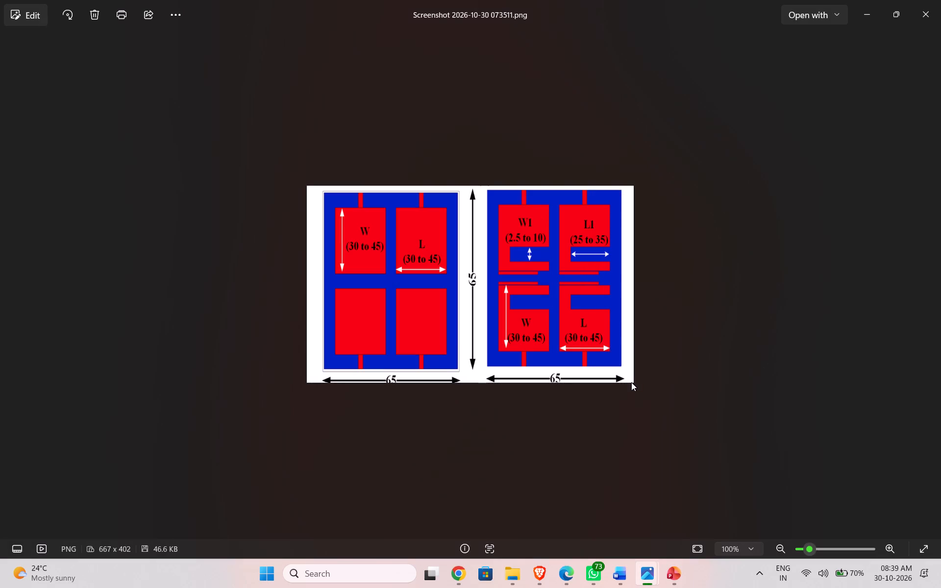
Capture a rectangular snip of the C-slot antenna design, including its 65 height and width dimension arrows.
key(shift+super+s)
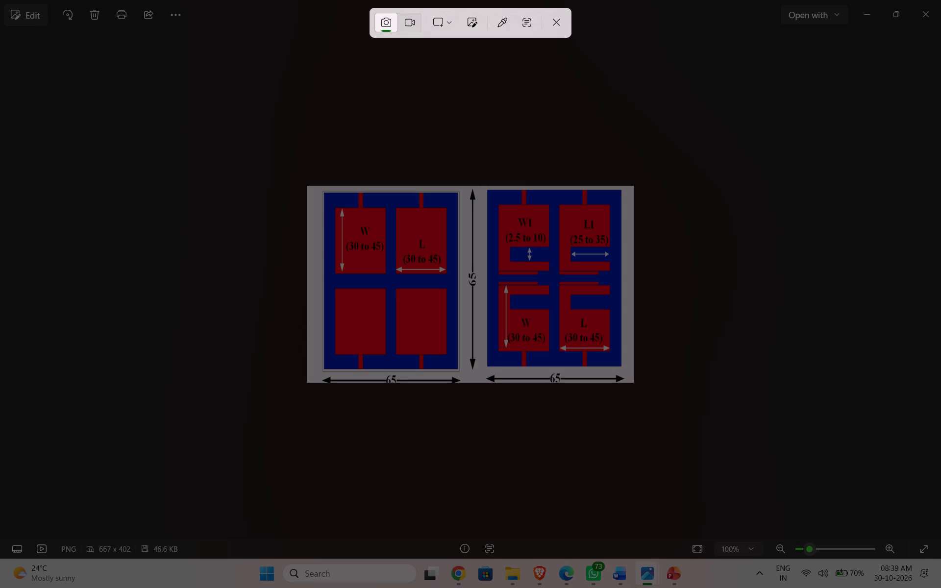
drag(465, 186, 620, 361)
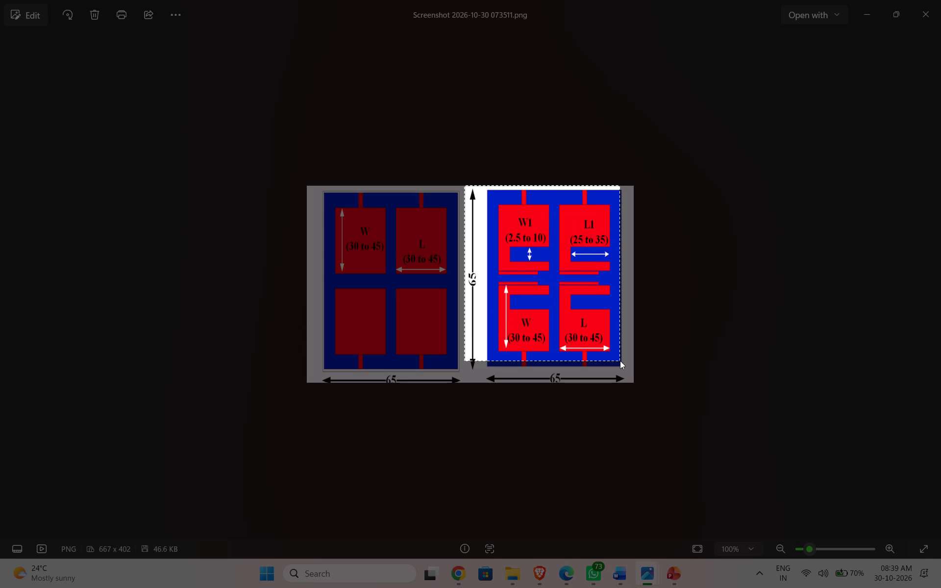
drag(620, 361, 632, 382)
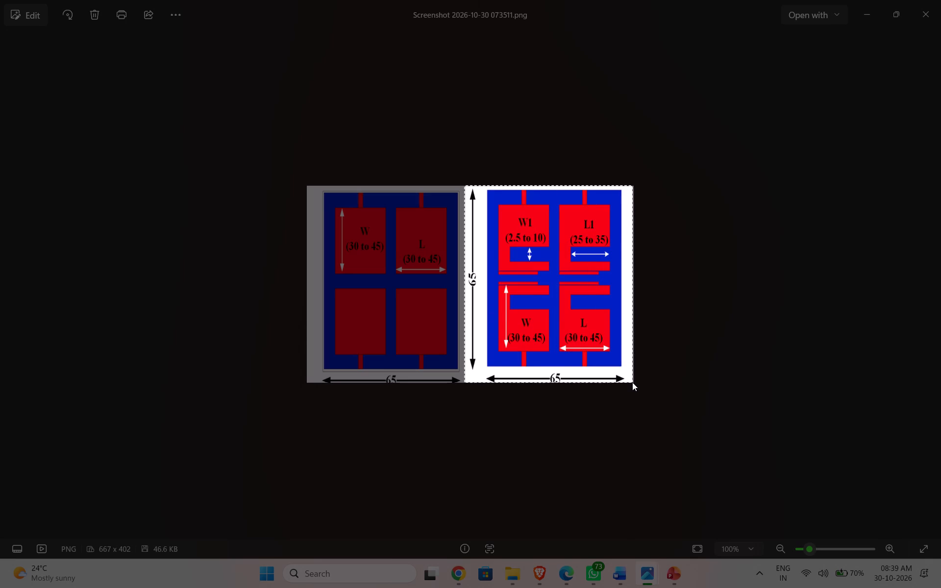
drag(632, 382, 632, 383)
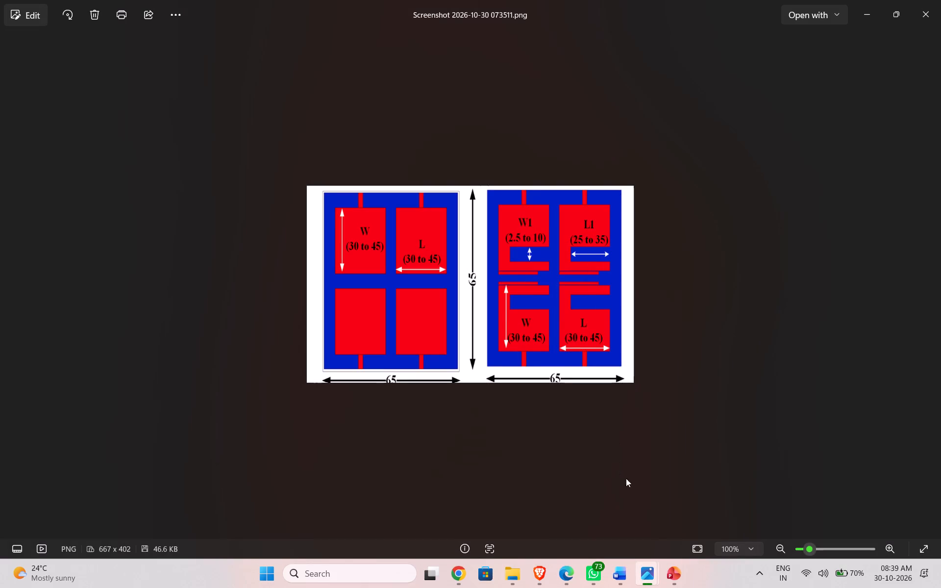
Paste the captured antenna image onto the System Model slide and place it beside the bullet text.
click(669, 478)
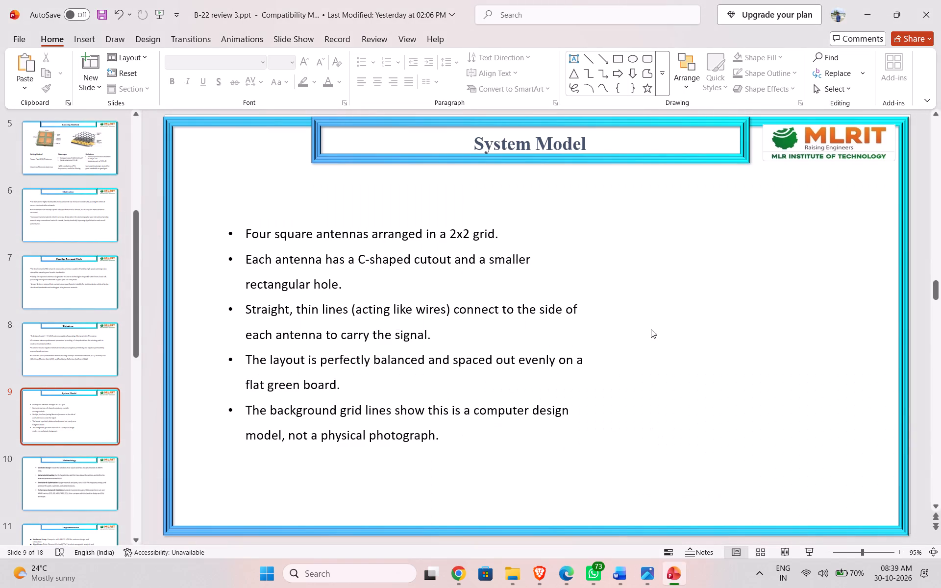
click(651, 326)
key(ctrl+v)
drag(599, 307, 578, 297)
drag(538, 312, 723, 305)
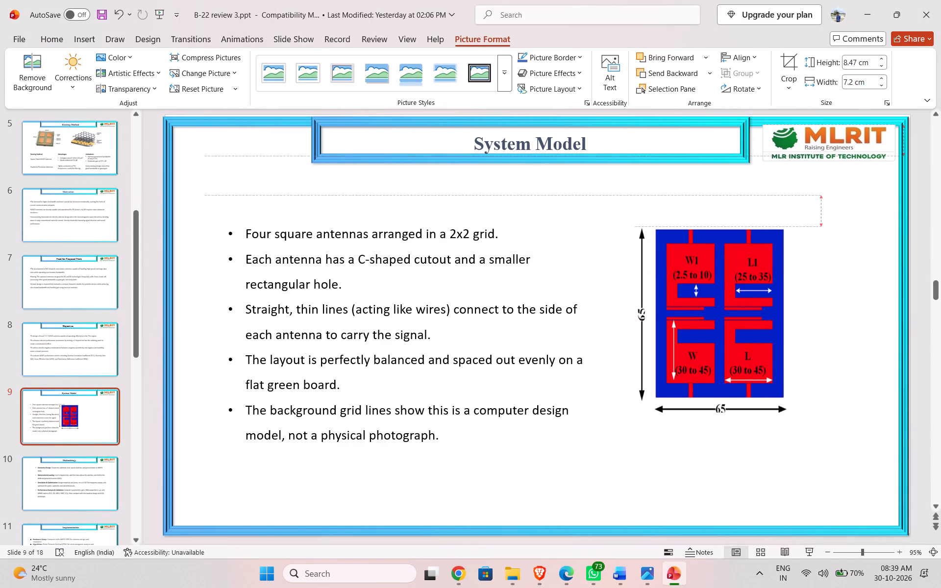
drag(723, 305, 731, 309)
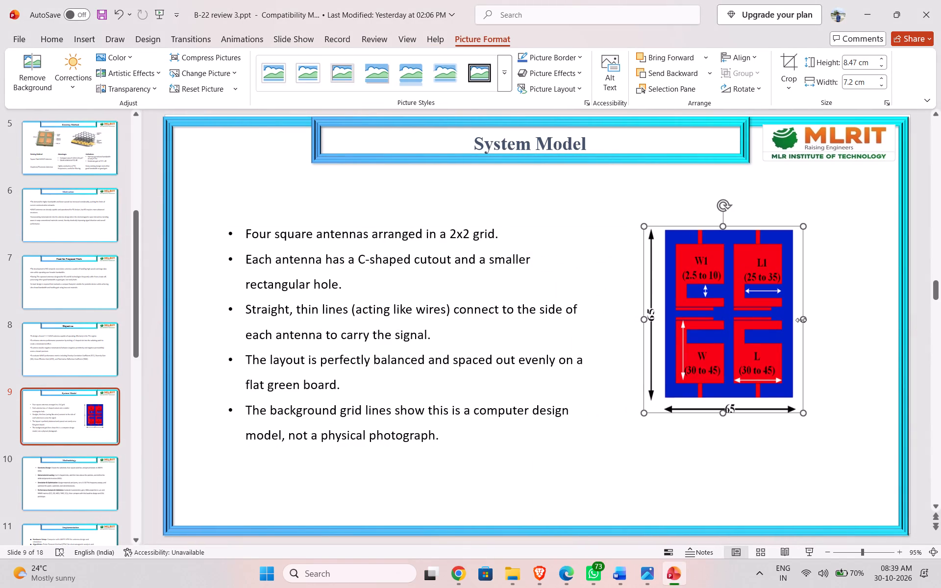
Enlarge the antenna picture to about 9.43 cm high and 9.07 cm wide, and shift it slightly up beside the bullets.
drag(805, 320, 827, 320)
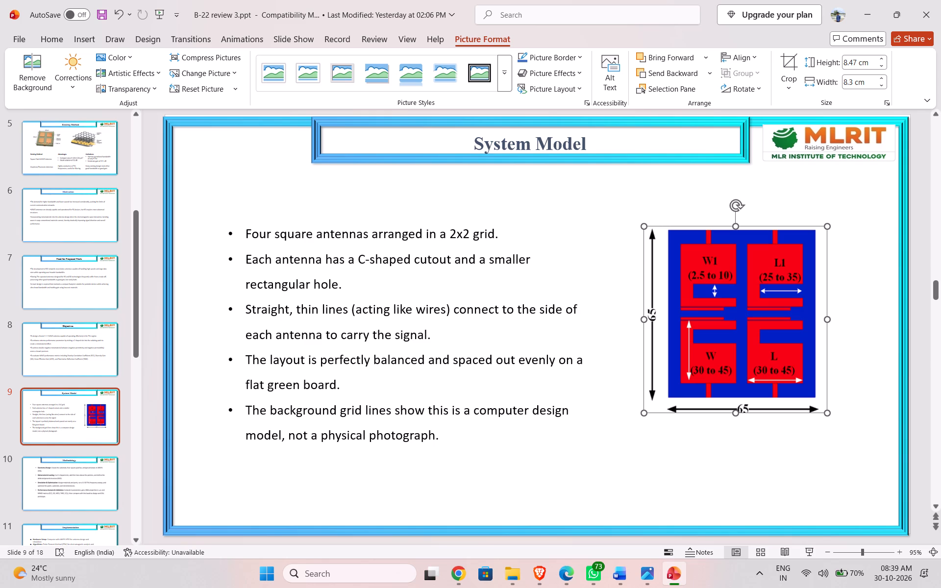
drag(734, 416, 735, 435)
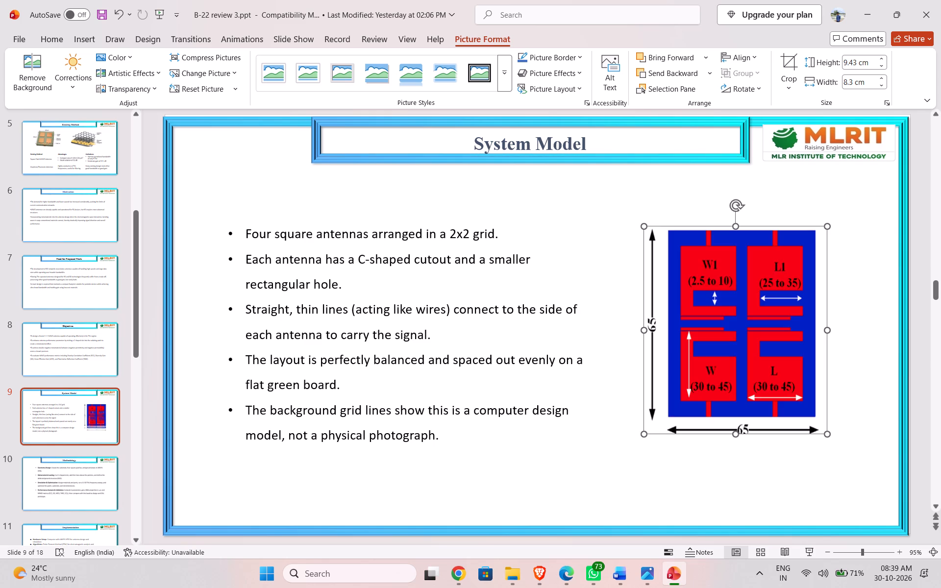
drag(643, 332, 633, 333)
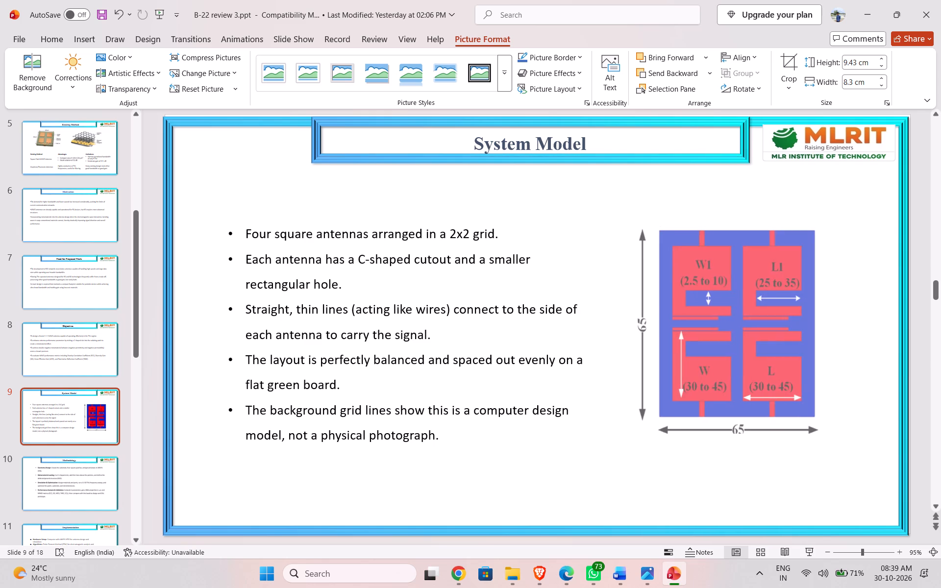
drag(633, 333, 627, 333)
drag(734, 293, 742, 286)
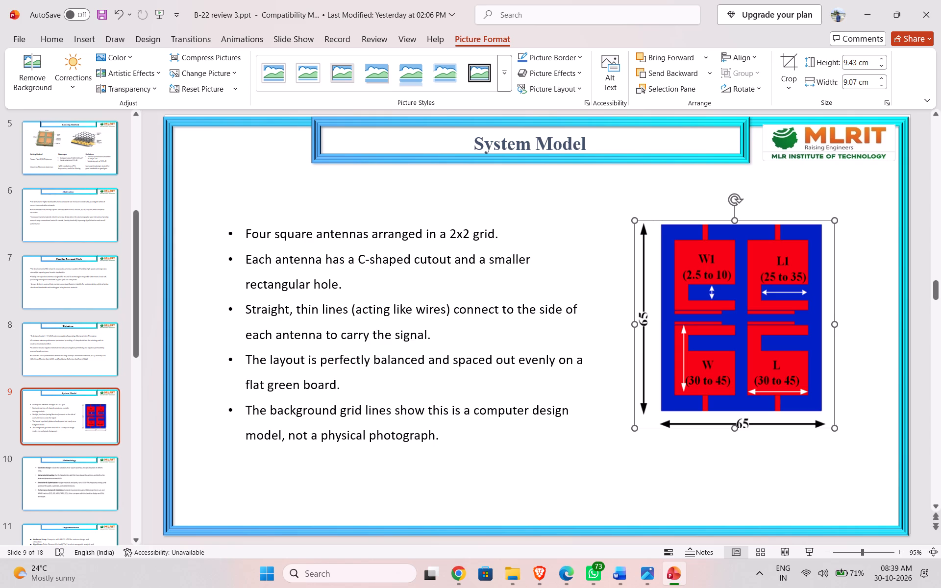
Delete the S Parameter, Gain and VSWR plot pictures from the Results slide.
scroll(193, 352, down, 1)
scroll(102, 370, down, 4)
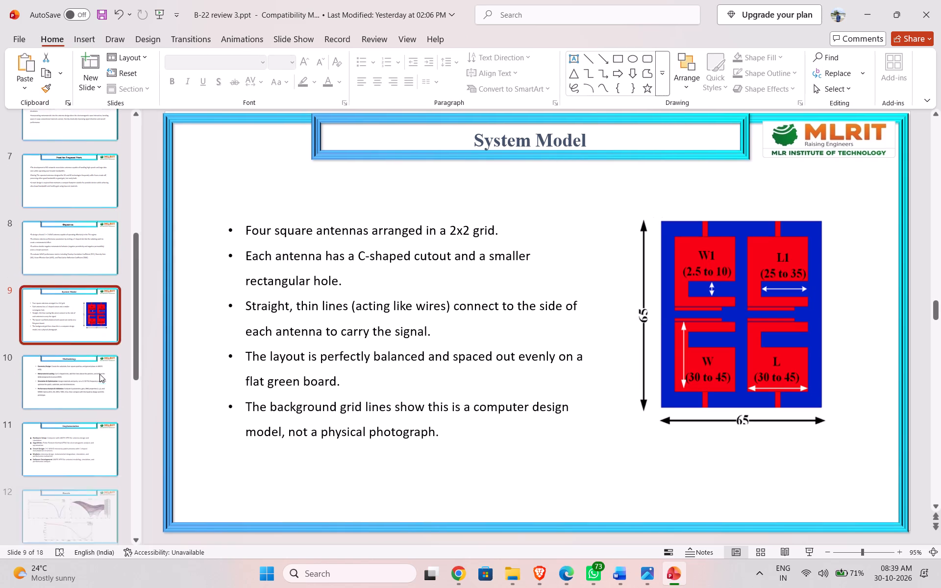
scroll(92, 379, down, 3)
click(81, 392)
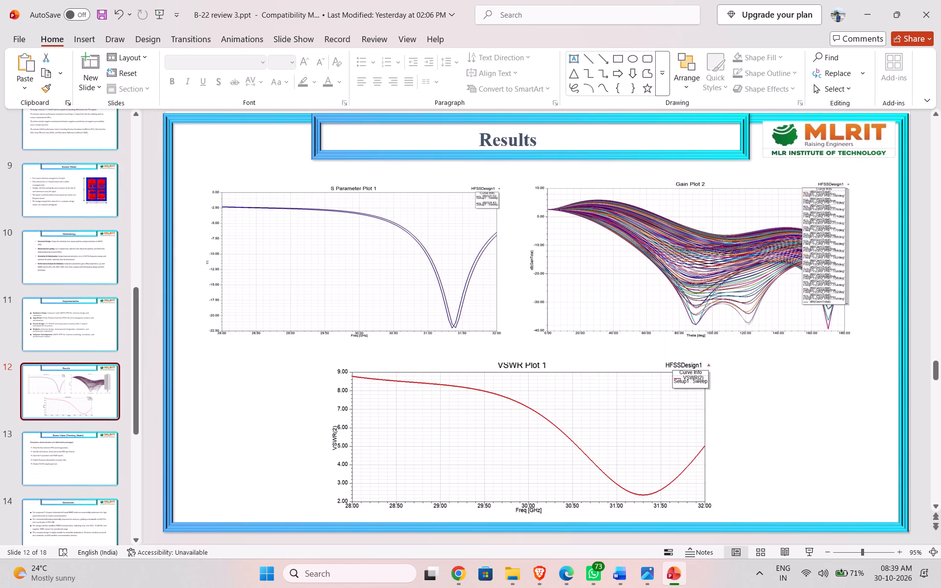
click(423, 312)
click(599, 289)
click(513, 424)
click(405, 296)
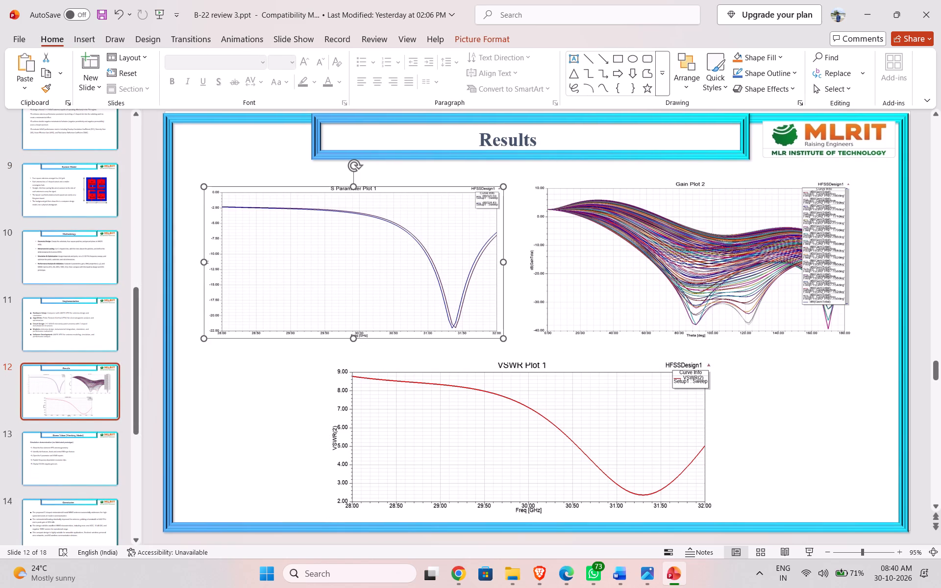
key(Delete)
click(709, 227)
key(Delete)
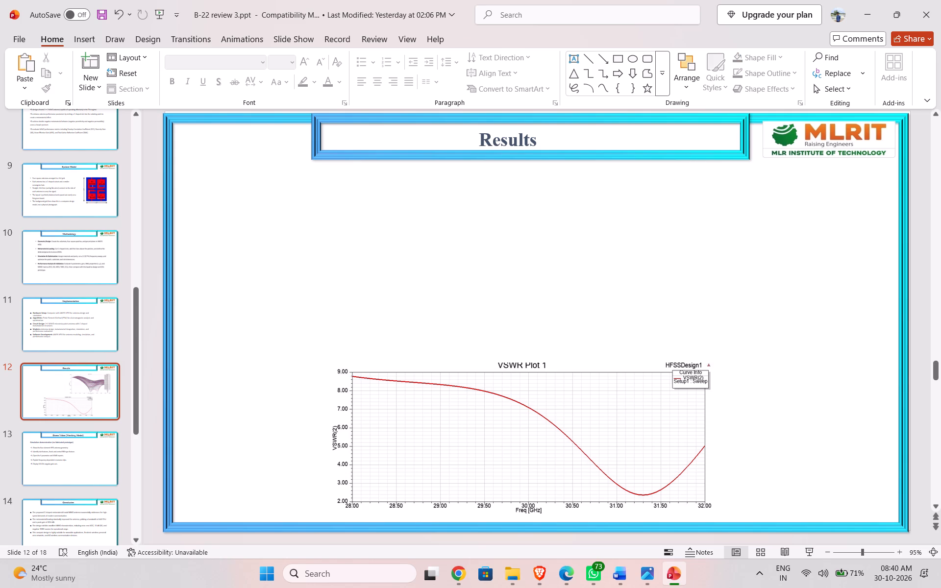
click(577, 423)
key(Delete)
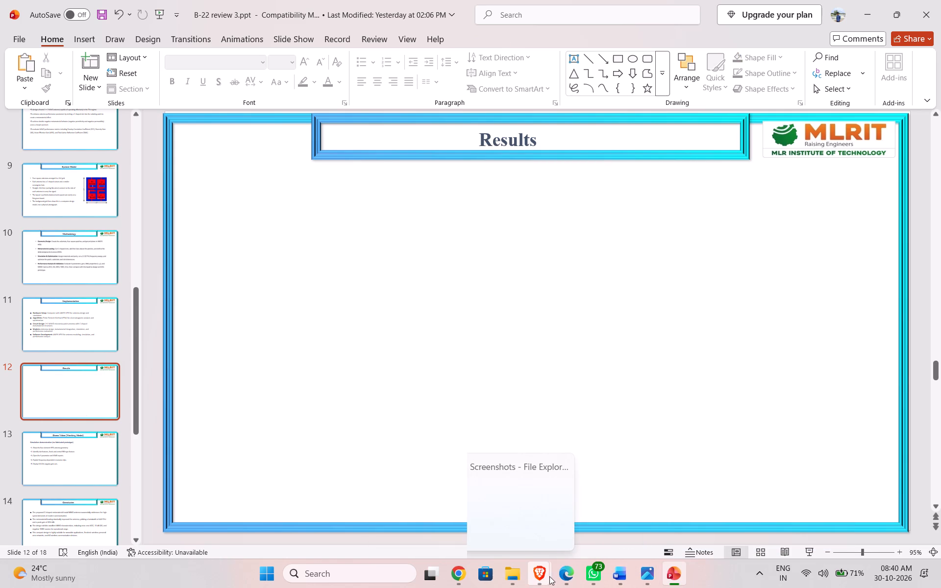
Check Batch22.pdf in Edge for antenna result figures and close it.
click(578, 499)
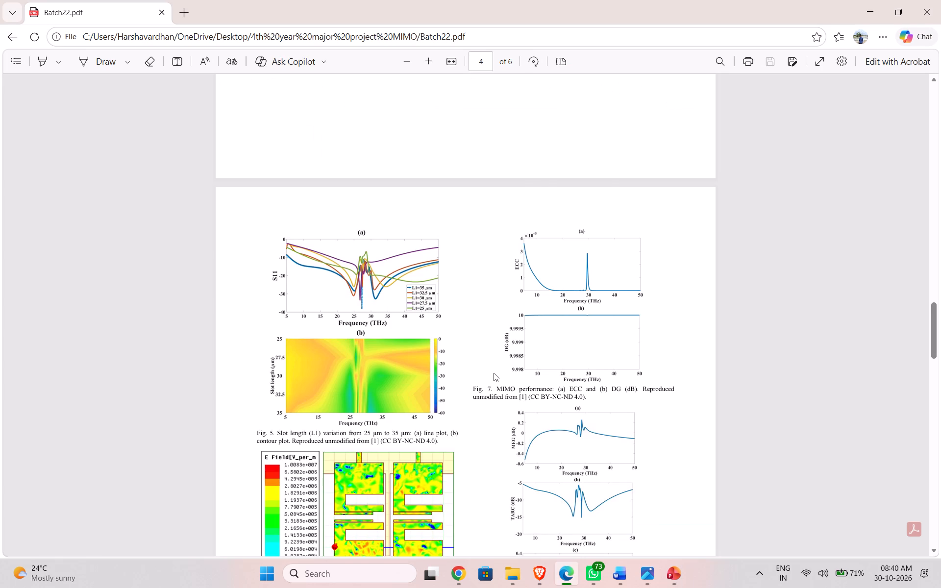
scroll(494, 373, up, 9)
click(344, 307)
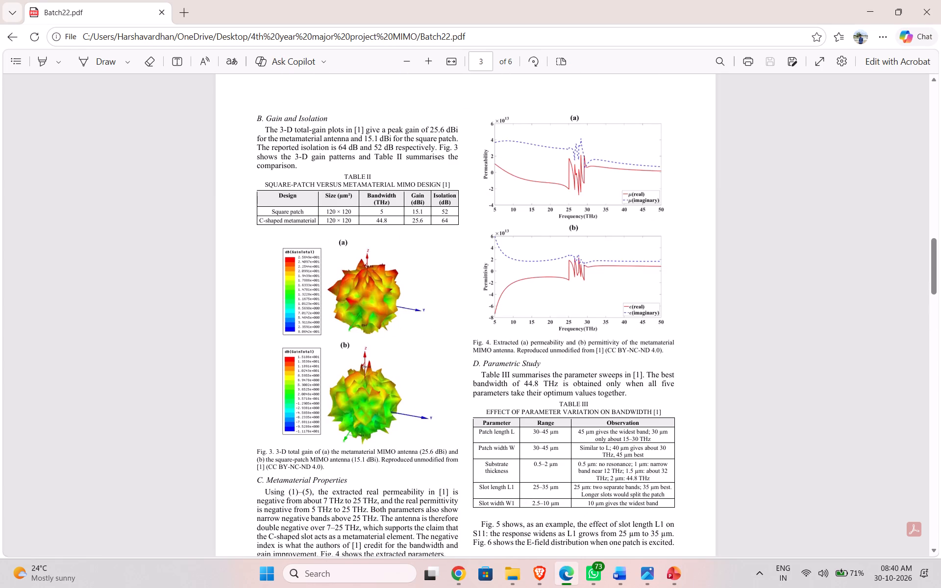
click(923, 8)
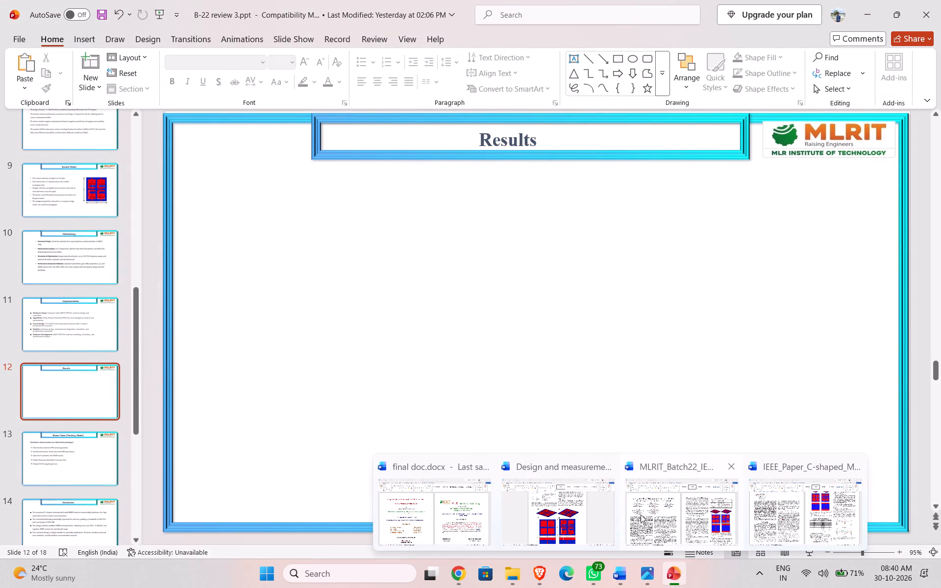
Switch to the Word document on the compact C-shaped MIMO antenna and examine its S-parameter, gain, permeability and permittivity figures.
click(571, 513)
scroll(586, 365, down, 19)
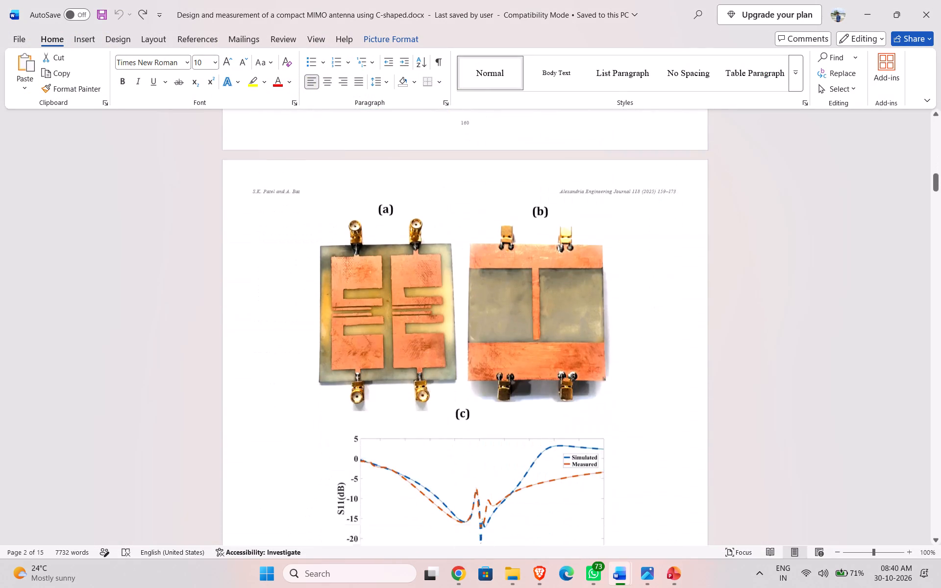
scroll(586, 365, down, 19)
scroll(586, 365, up, 1)
scroll(586, 365, down, 8)
scroll(586, 365, up, 1)
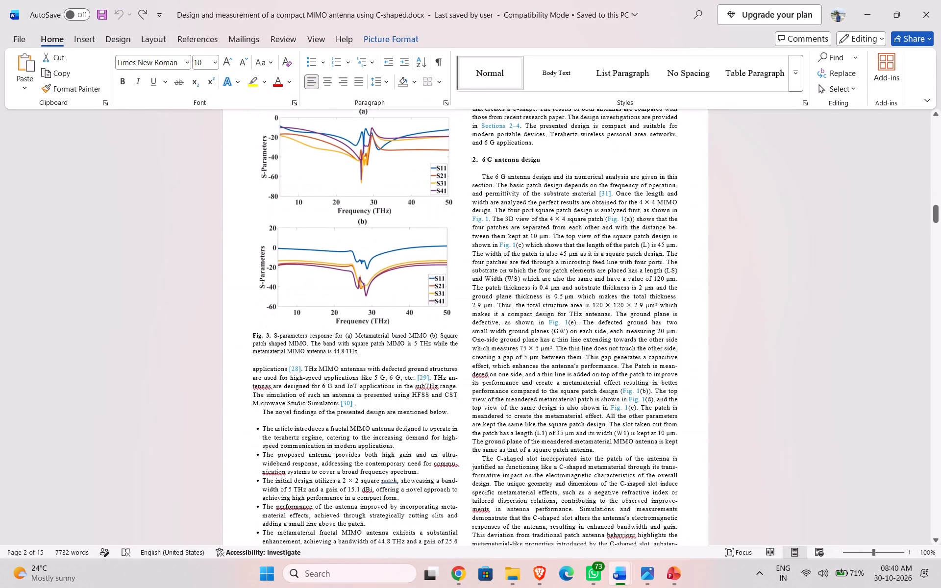
click(328, 200)
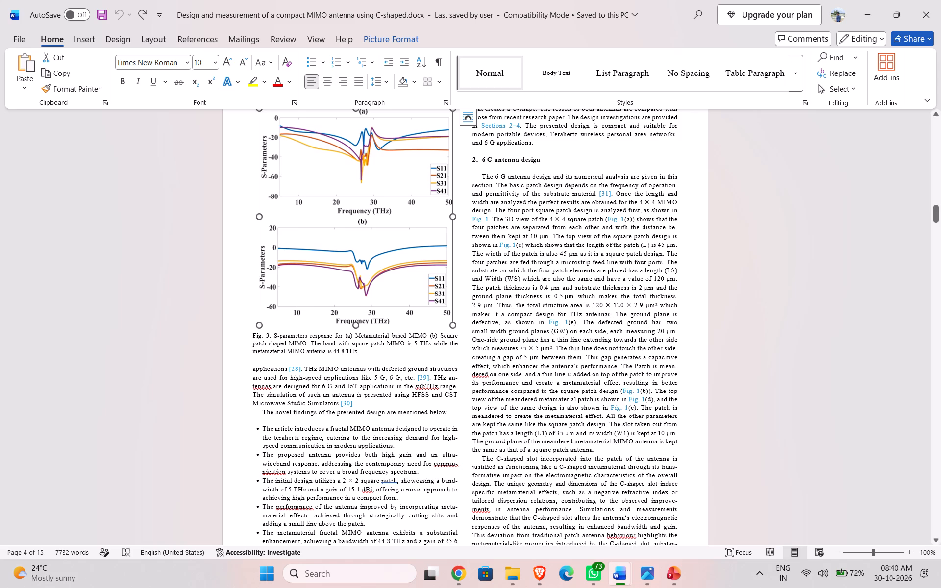
scroll(409, 264, up, 19)
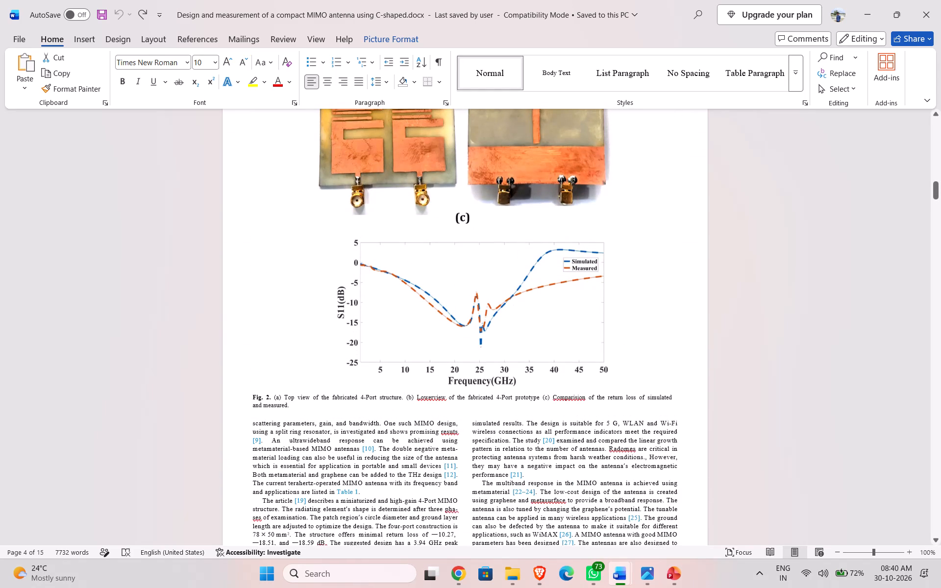
scroll(409, 313, down, 12)
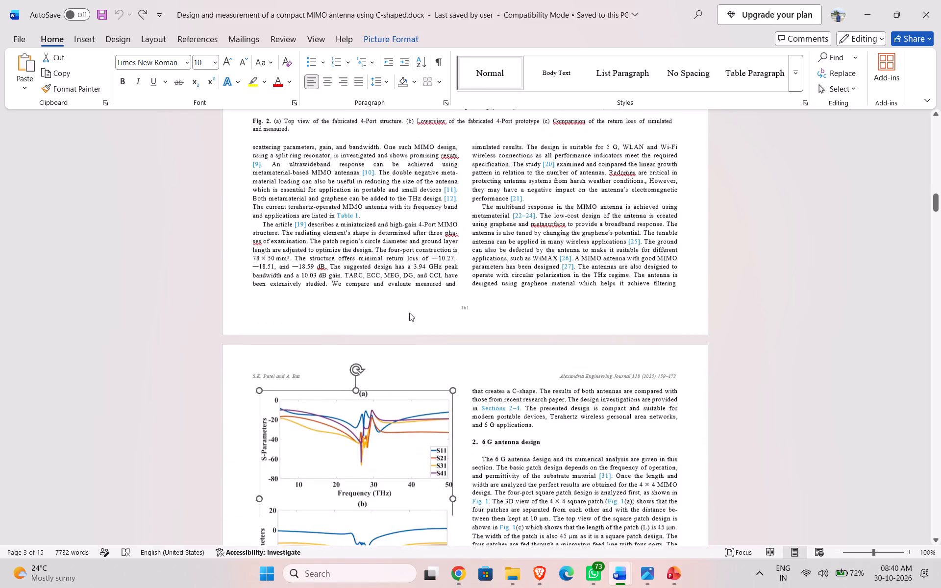
scroll(409, 313, down, 20)
scroll(409, 313, down, 8)
scroll(409, 313, up, 1)
scroll(409, 313, down, 6)
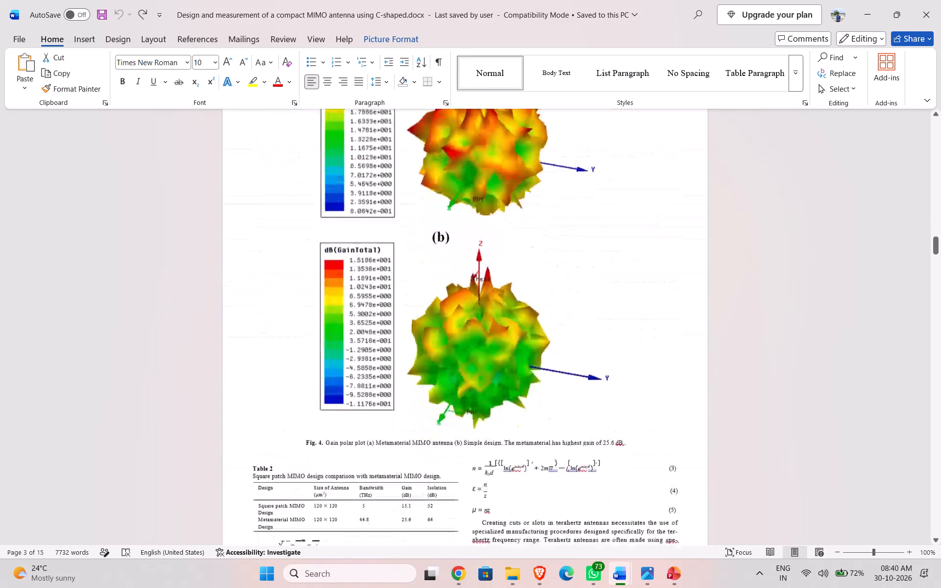
scroll(409, 313, down, 17)
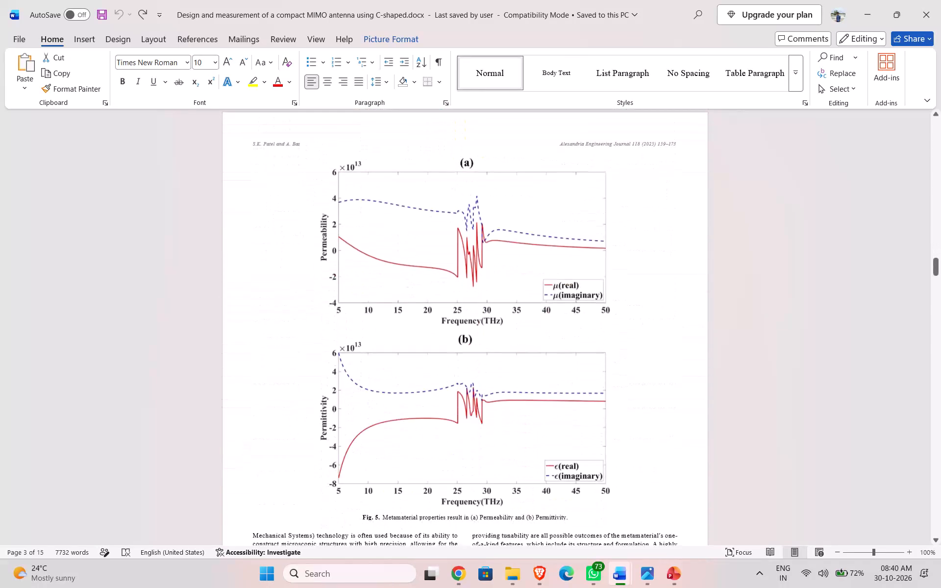
scroll(409, 313, up, 20)
scroll(409, 313, up, 6)
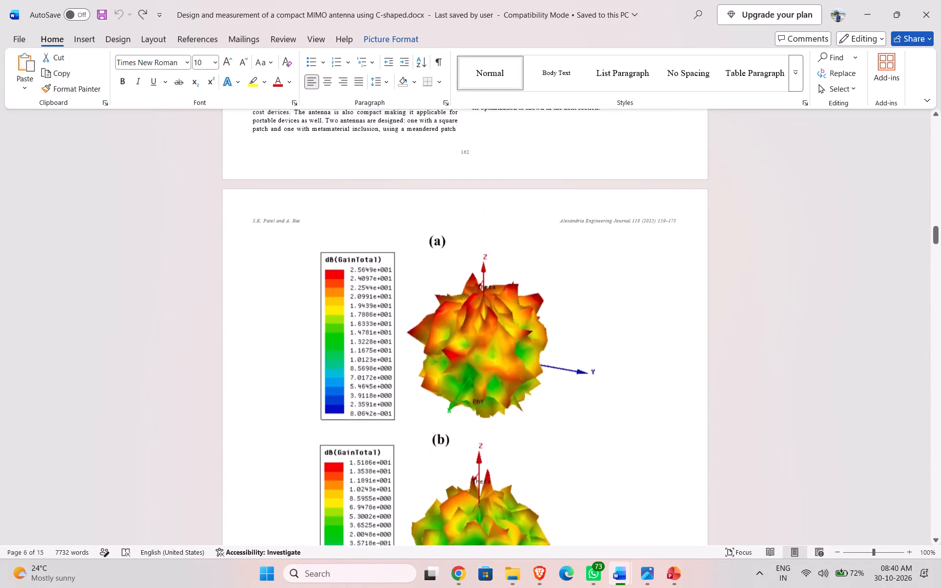
scroll(409, 312, up, 19)
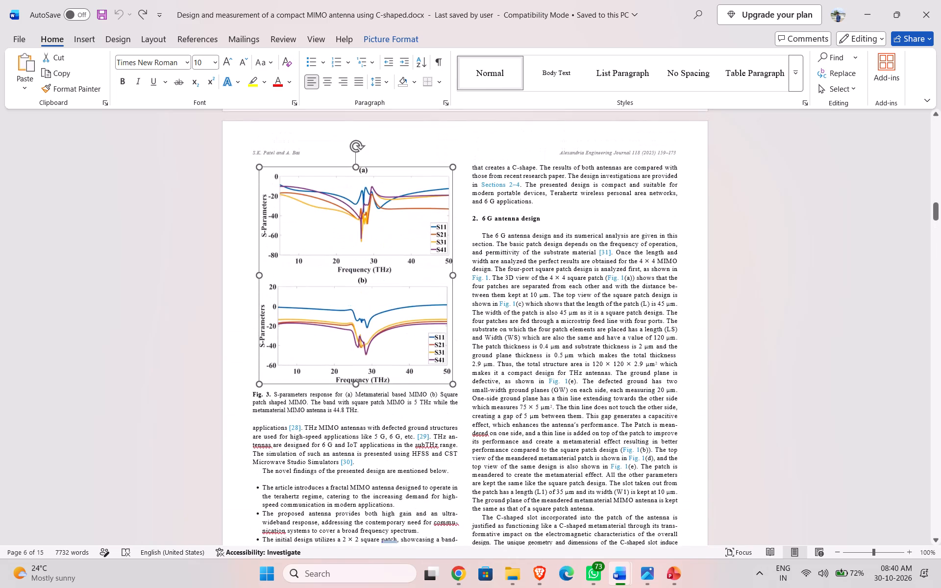
Capture a screen snip of the Fig. 3(a) S-Parameters plot of the metamaterial-based MIMO, including its axes and legend.
click(342, 313)
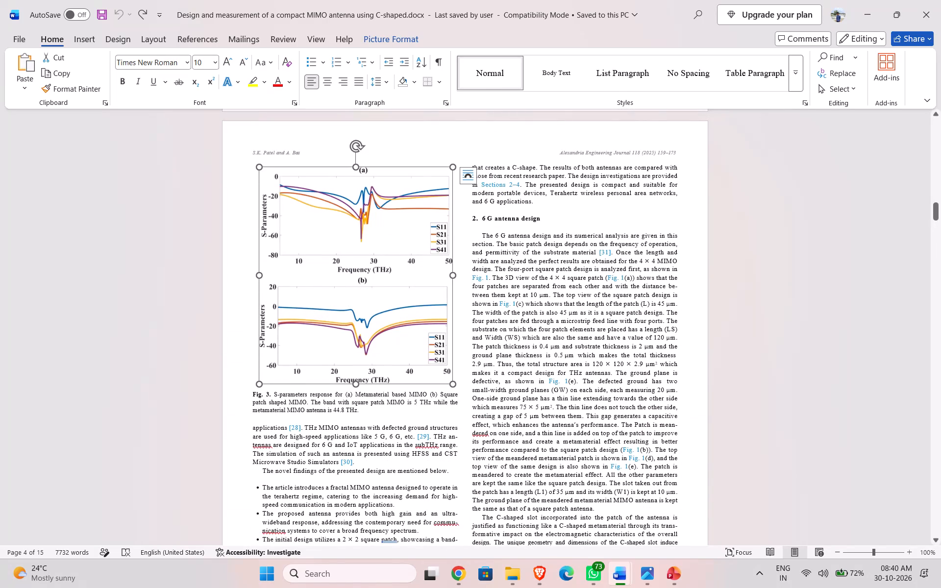
ctrl+scroll(342, 313, up, 4)
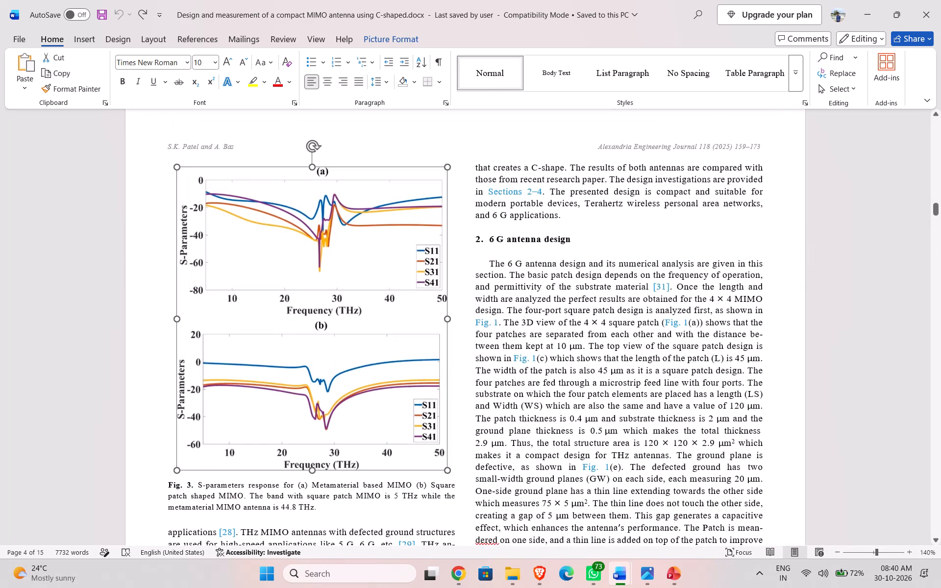
ctrl+scroll(342, 313, up, 4)
scroll(341, 313, down, 2)
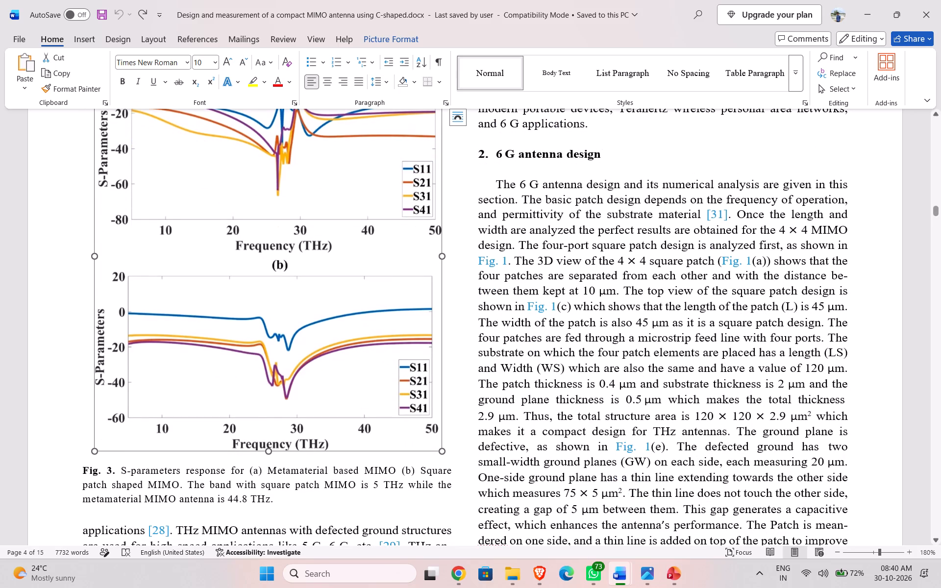
scroll(235, 278, up, 2)
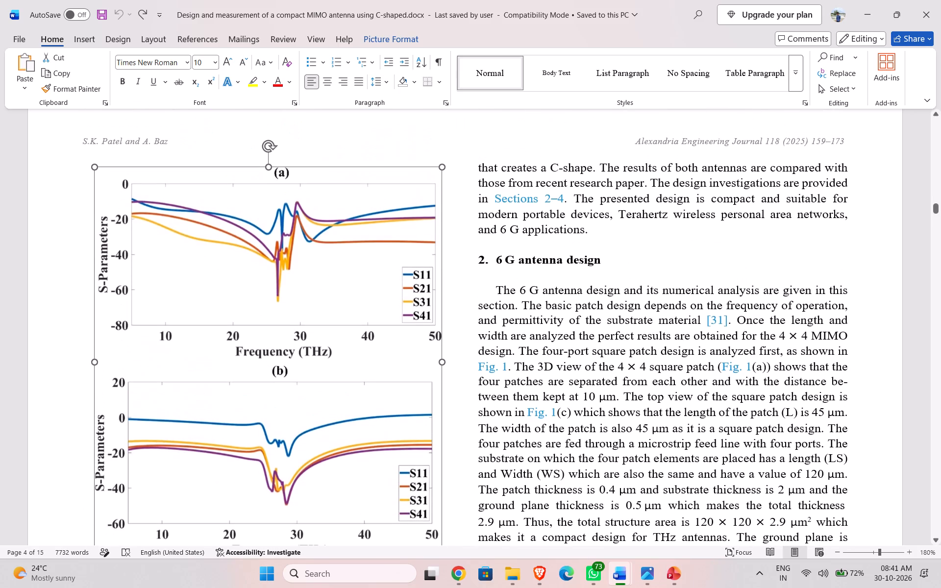
scroll(235, 278, down, 3)
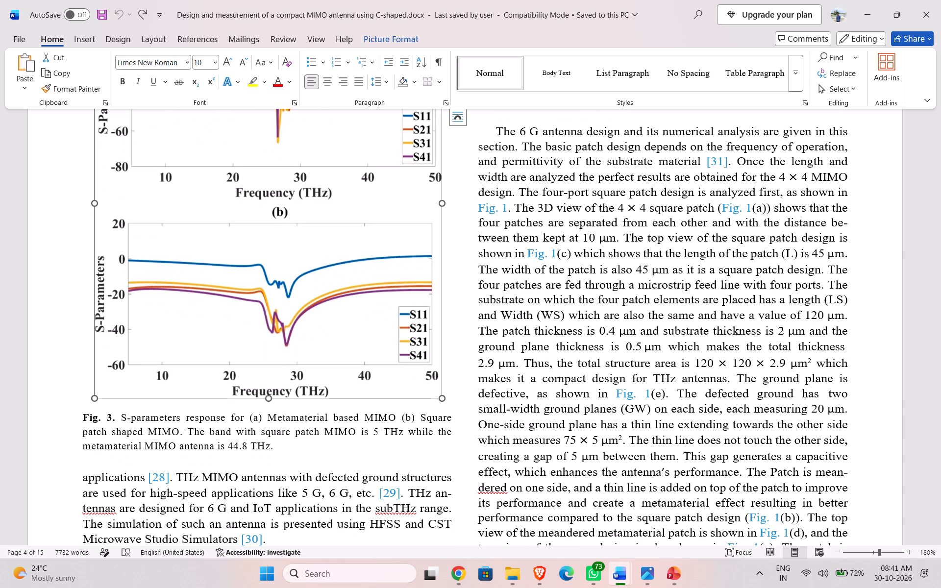
scroll(249, 263, up, 5)
scroll(249, 263, down, 1)
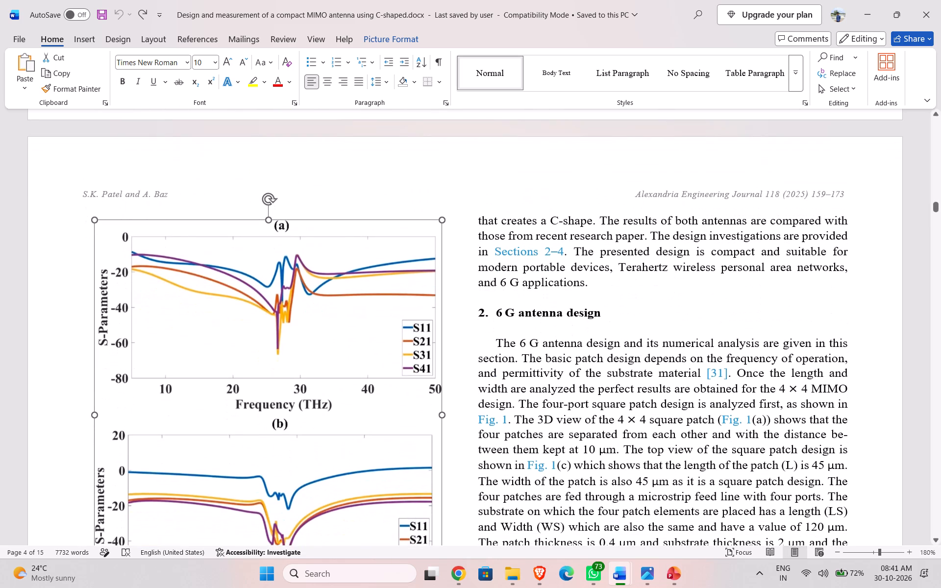
key(shift+super+s)
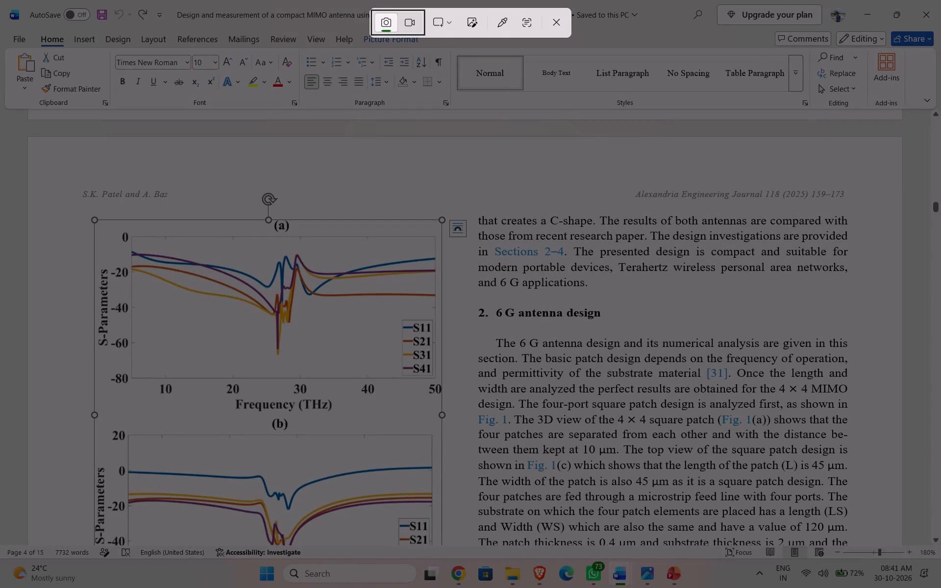
key(Escape)
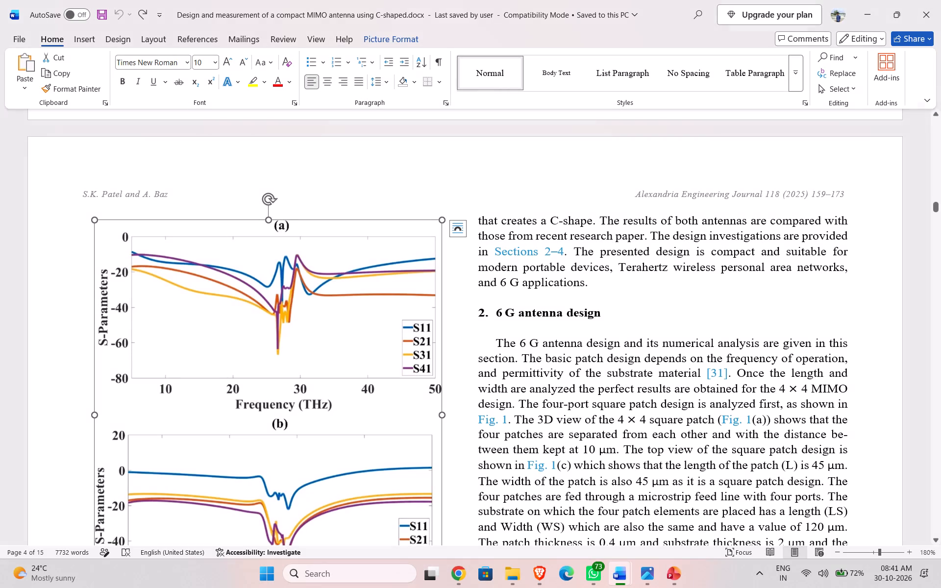
ctrl+scroll(228, 286, up, 2)
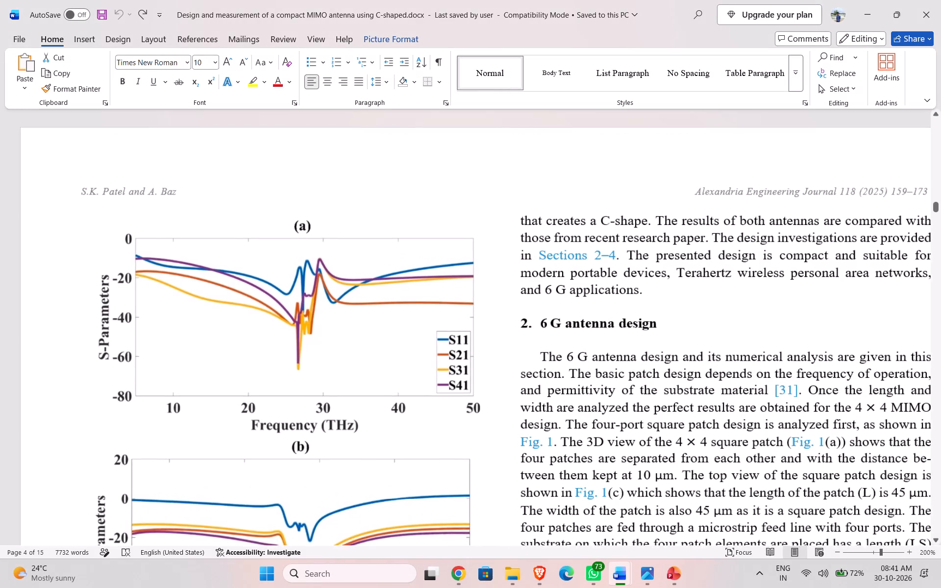
click(716, 298)
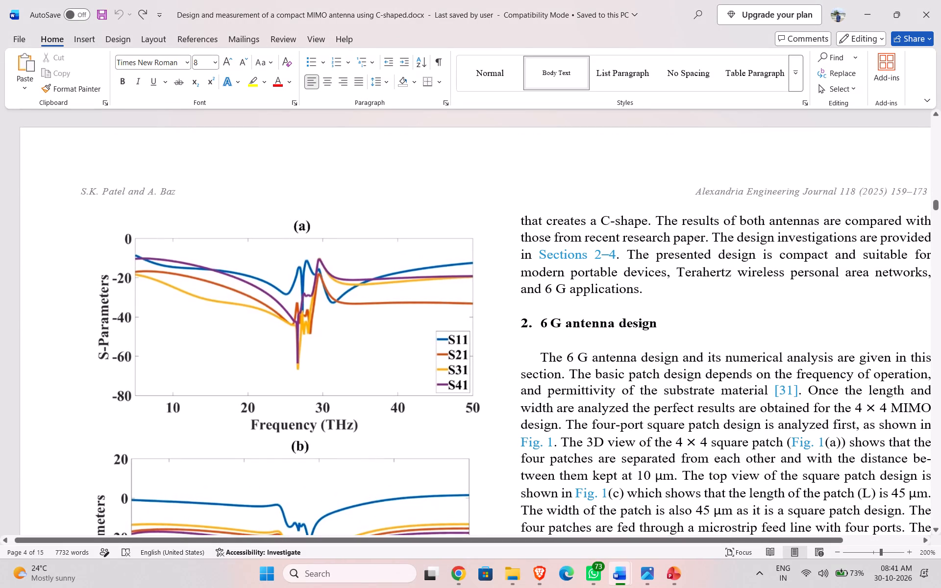
key(shift+super+s)
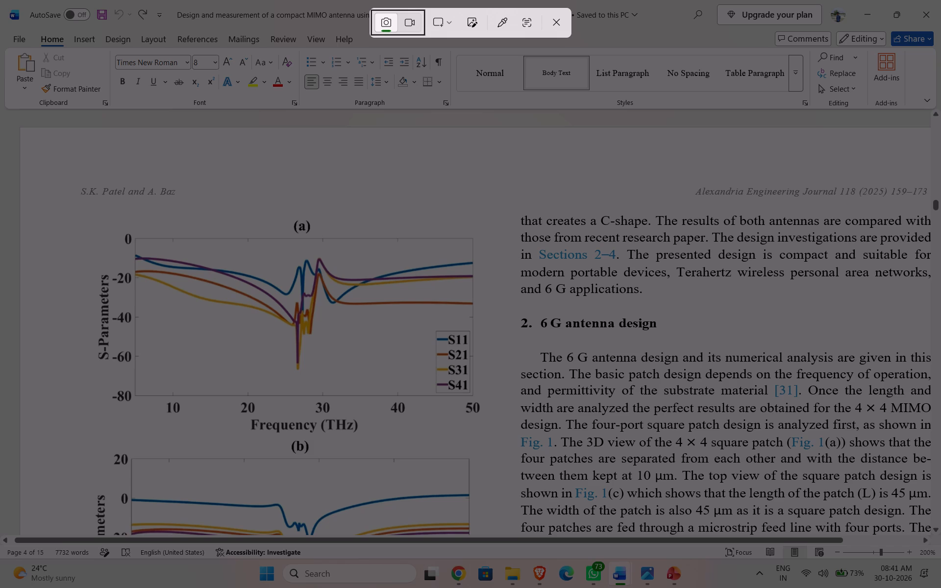
drag(492, 433, 231, 413)
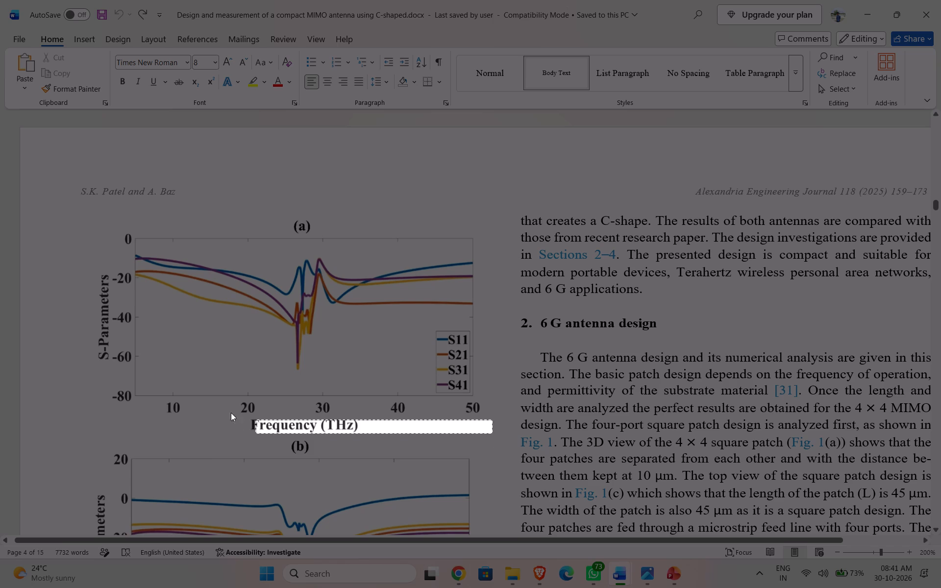
drag(231, 413, 87, 236)
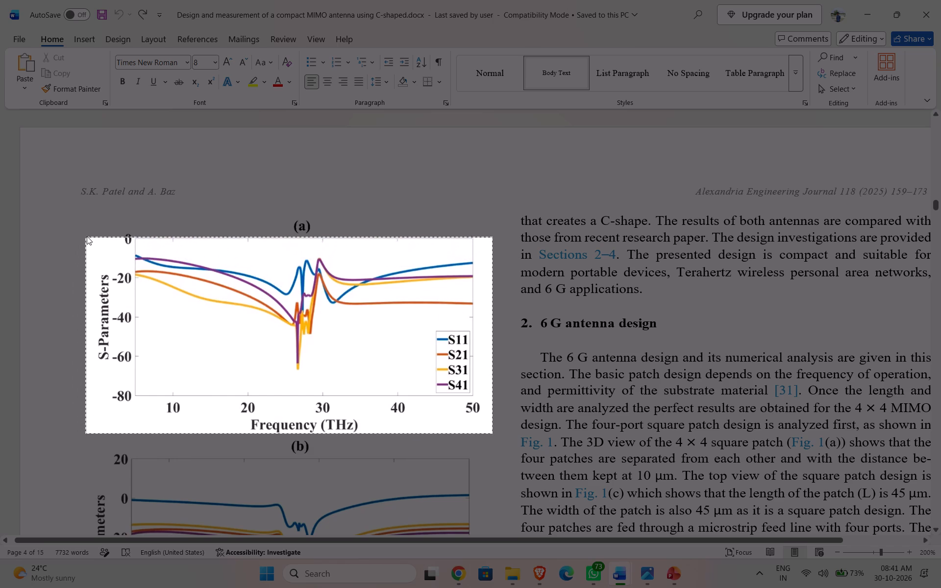
drag(87, 236, 87, 233)
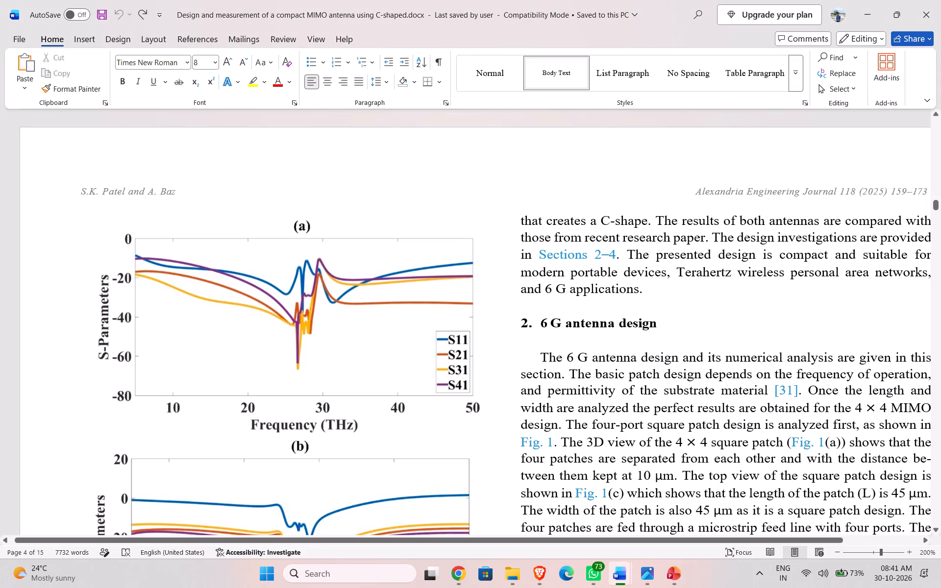
Paste the captured S-Parameters plot onto the Results slide in PowerPoint and place it in the slide's upper-left area below the title.
click(669, 515)
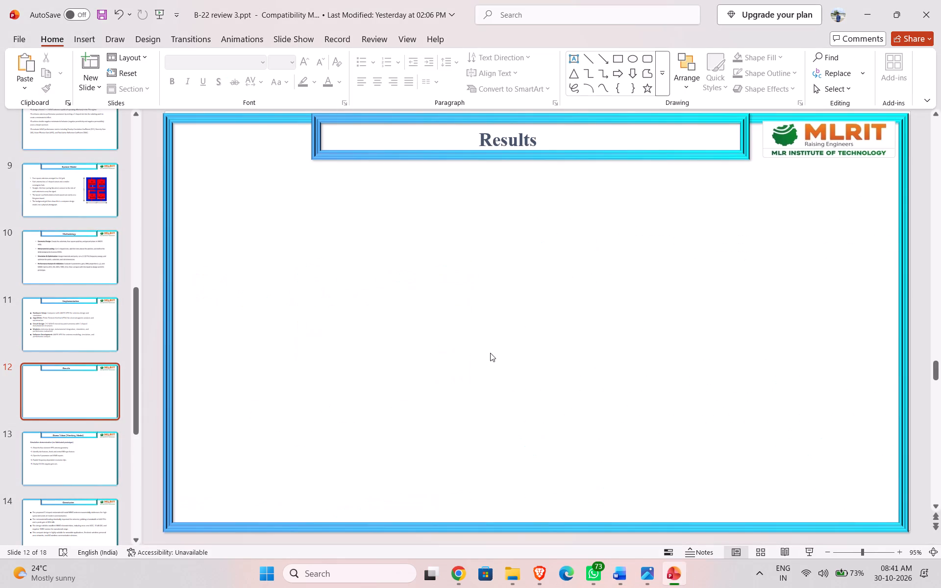
key(ctrl+v)
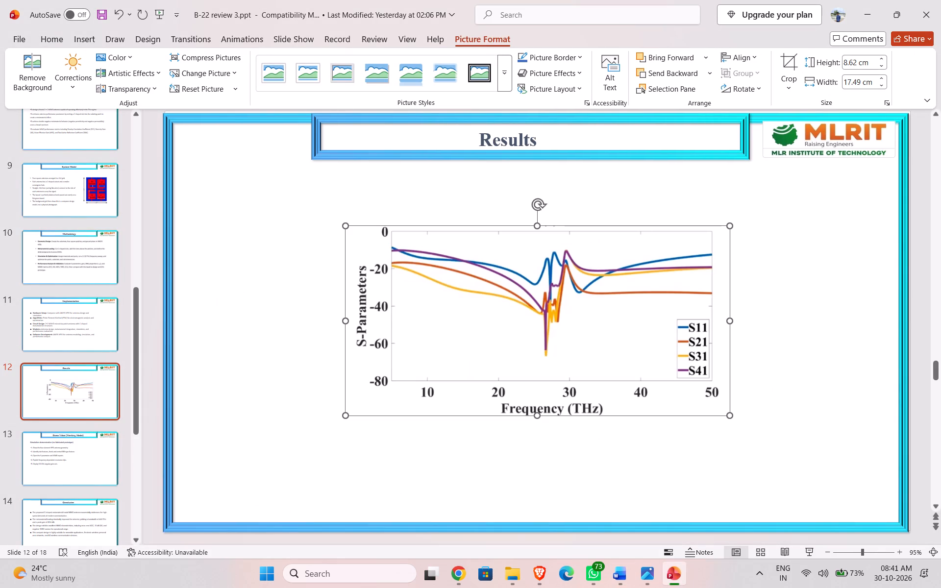
drag(532, 294, 368, 257)
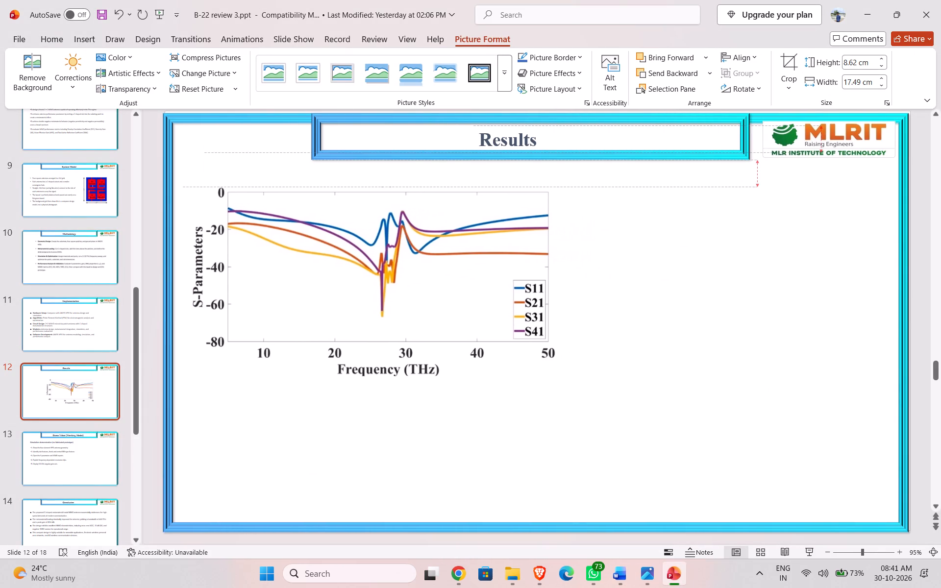
drag(368, 257, 360, 247)
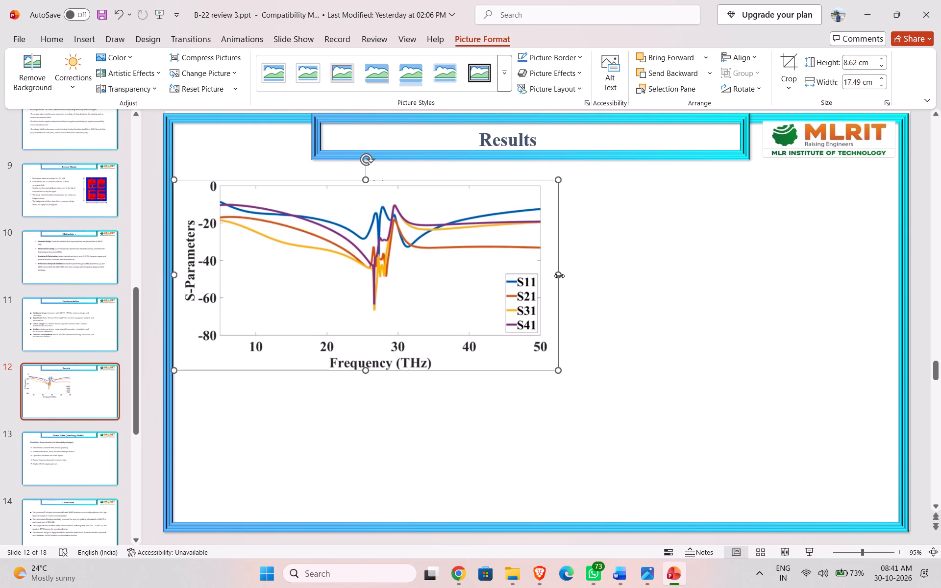
Shrink the S-Parameters plot to about 7.1 cm high and 15.09 cm wide, and nudge it slightly up.
drag(559, 276, 506, 276)
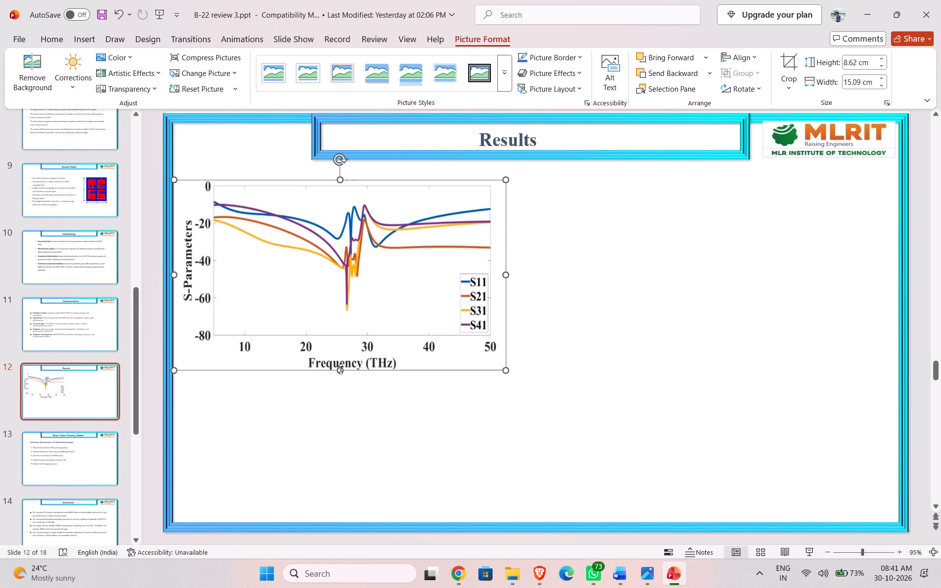
drag(341, 369, 346, 337)
drag(362, 285, 362, 284)
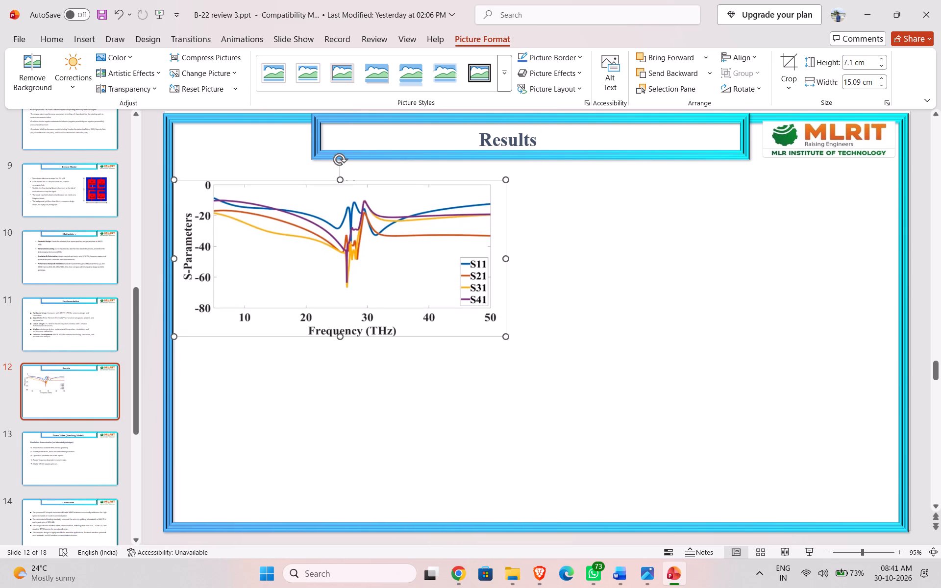
drag(362, 284, 362, 277)
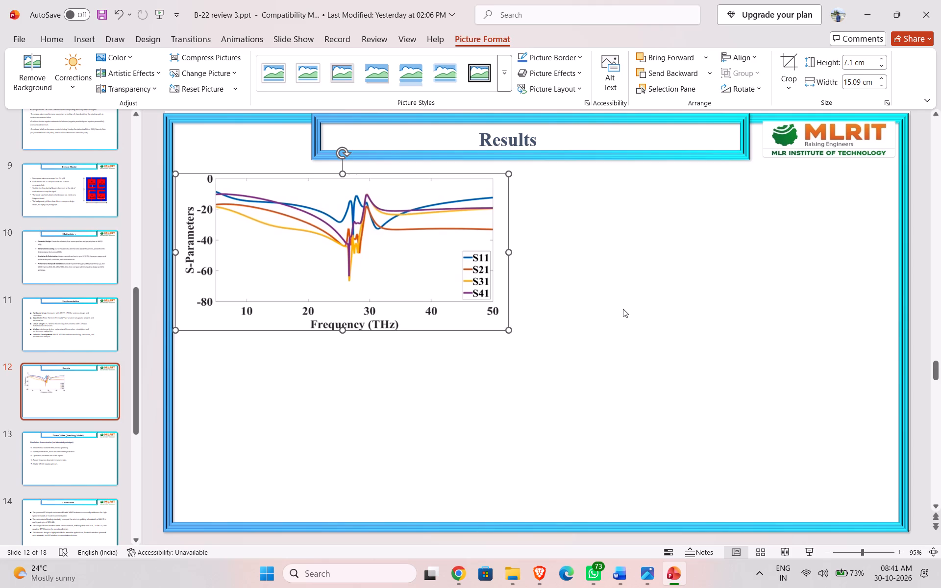
click(623, 309)
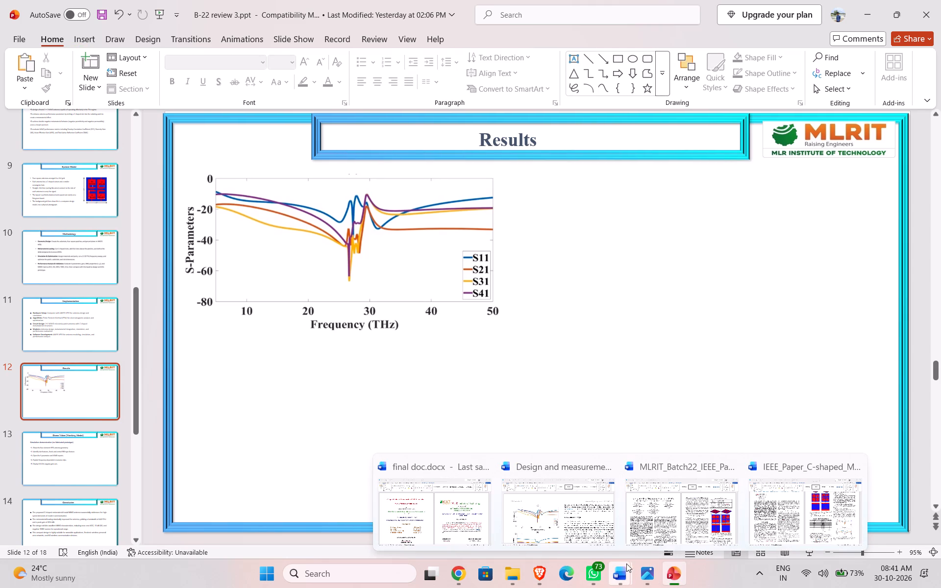
Switch to the Word document on the compact C-shaped MIMO antenna and look over the Fig. 4 gain polar plots.
click(578, 520)
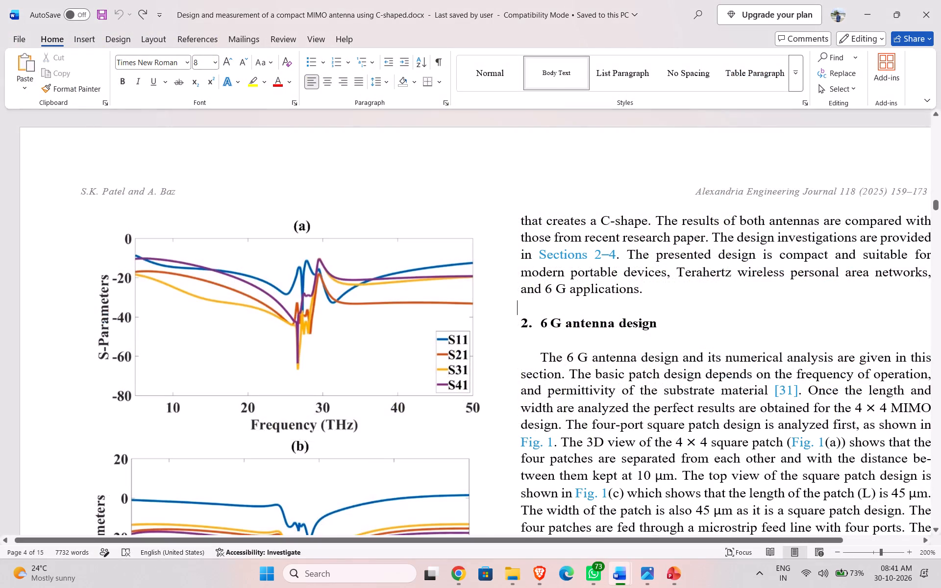
scroll(563, 393, down, 17)
scroll(563, 393, up, 1)
ctrl+scroll(563, 393, down, 3)
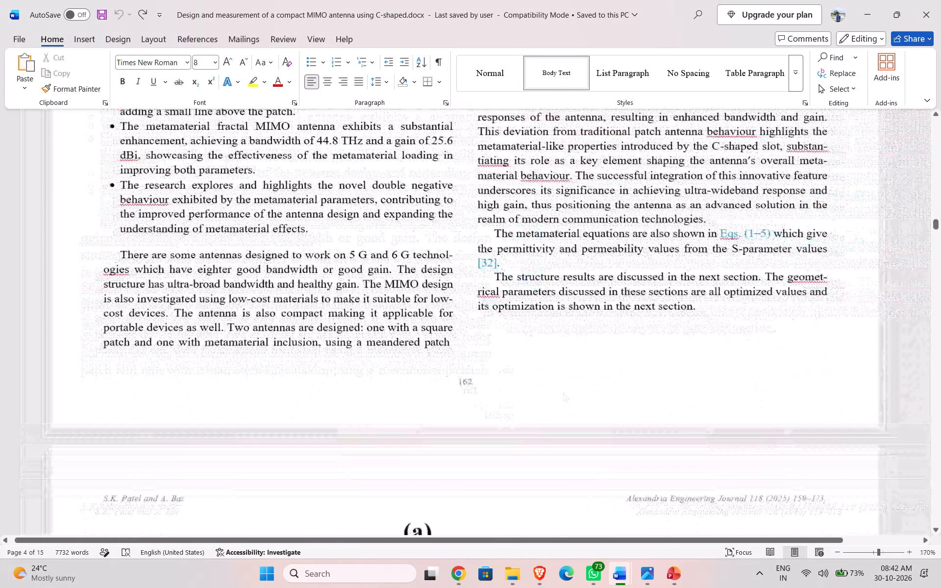
ctrl+scroll(563, 393, down, 5)
scroll(564, 393, down, 7)
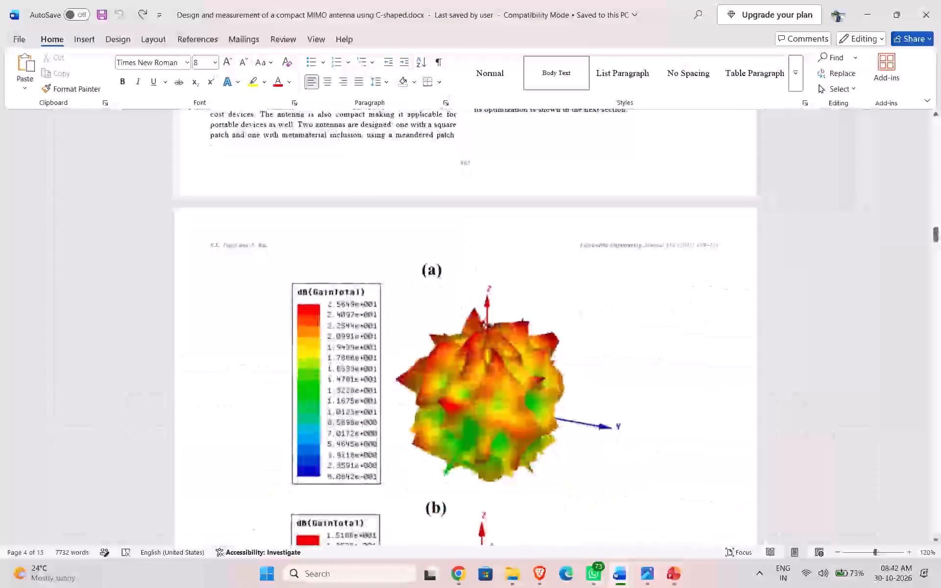
scroll(564, 393, down, 6)
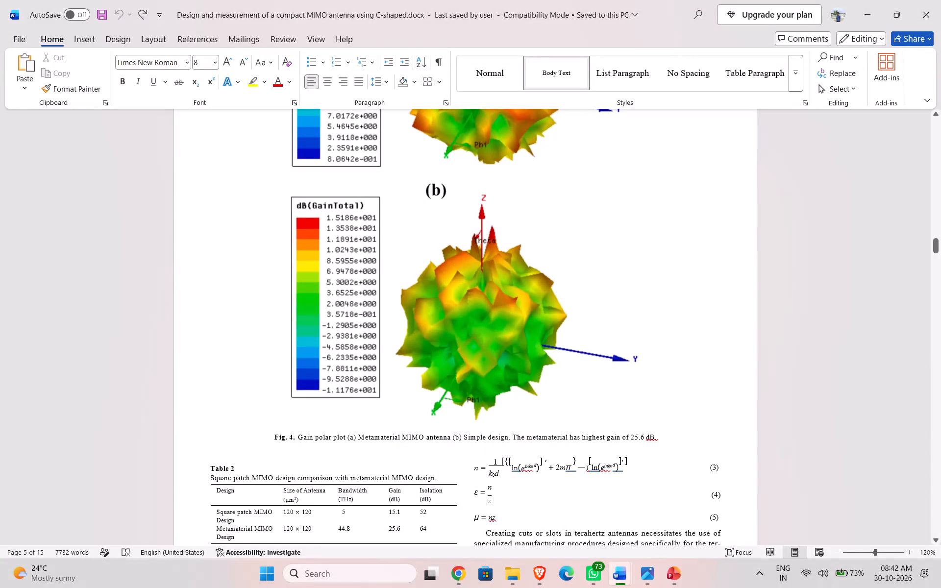
scroll(564, 393, up, 6)
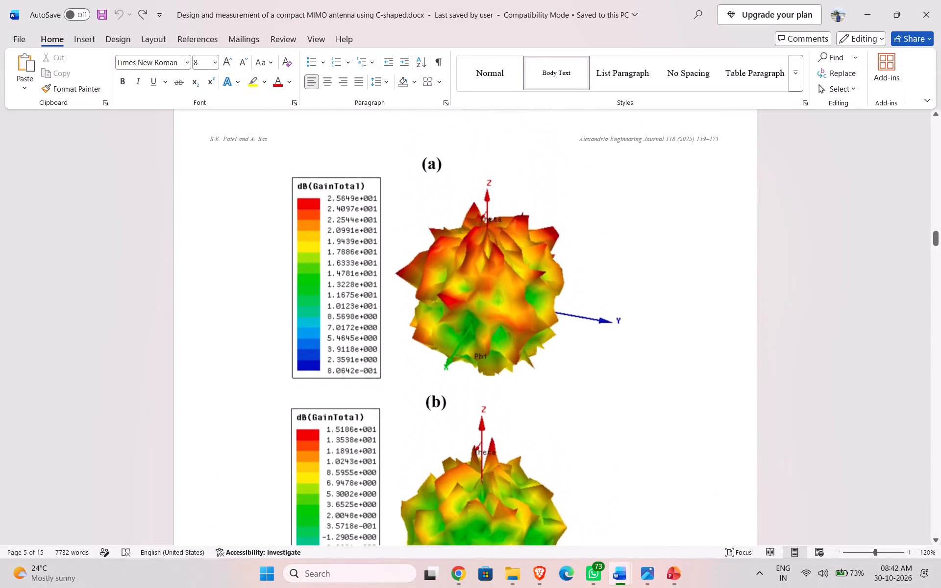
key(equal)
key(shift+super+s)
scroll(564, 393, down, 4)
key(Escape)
Capture a screen snip of the Fig. 4(a) metamaterial MIMO gain polar plot, including its dB(GainTotal) colour legend.
scroll(564, 393, down, 13)
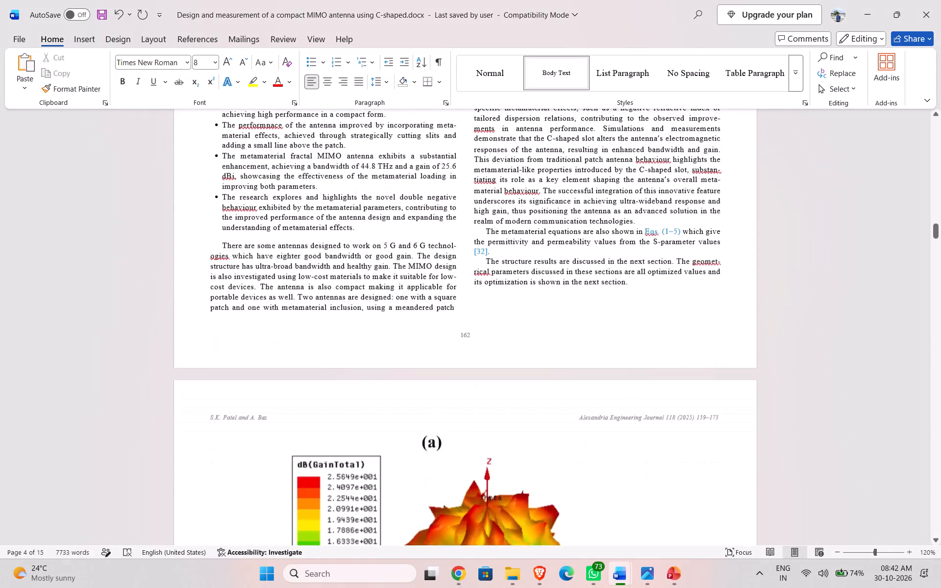
scroll(564, 393, down, 6)
key(shift+super+s)
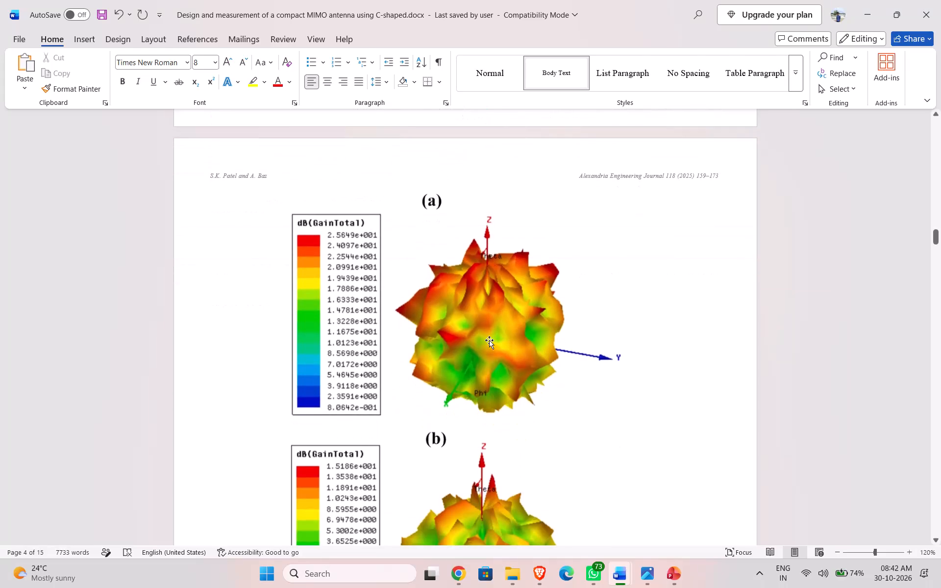
drag(276, 207, 376, 268)
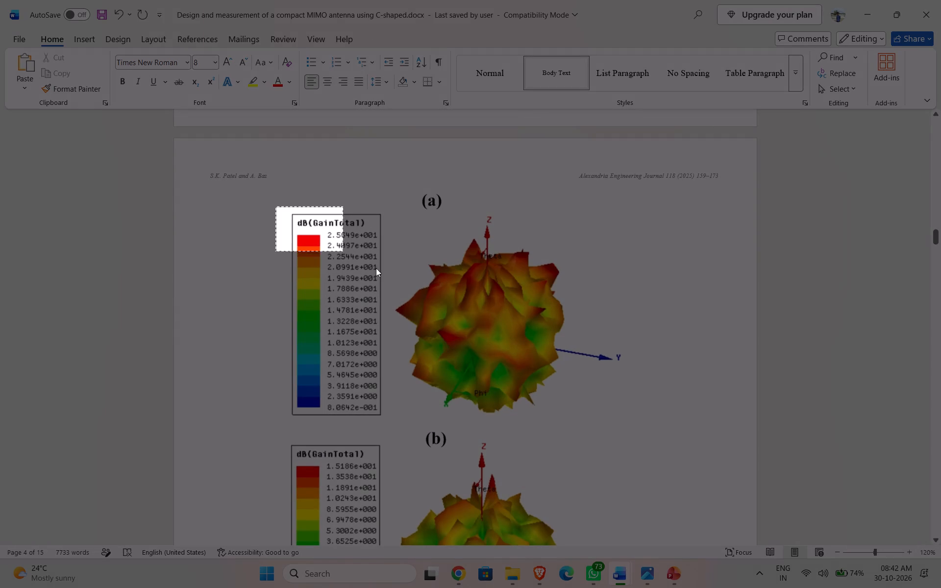
drag(376, 268, 626, 424)
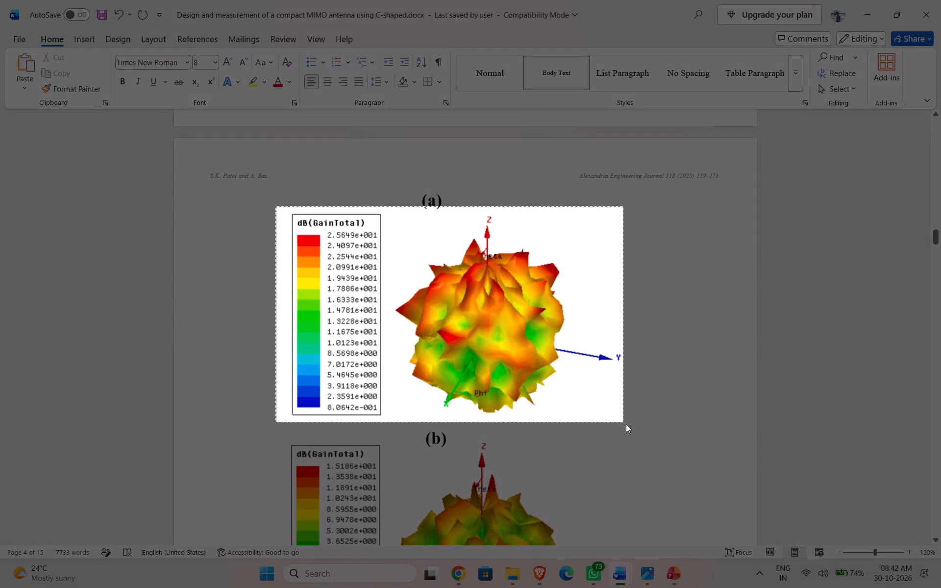
drag(626, 424, 632, 425)
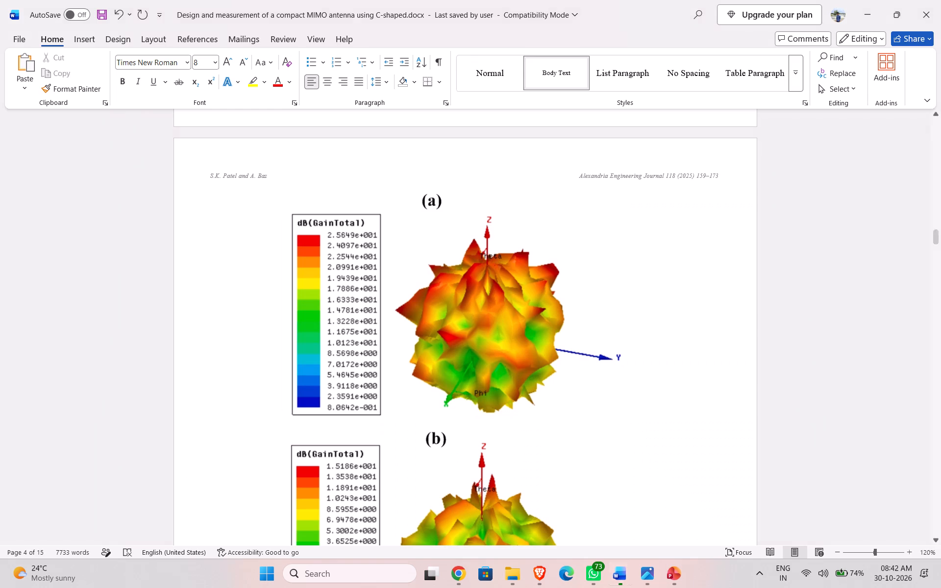
Paste the captured gain polar plot onto the Results slide in PowerPoint and place it to the right of the S-Parameters plot.
click(674, 534)
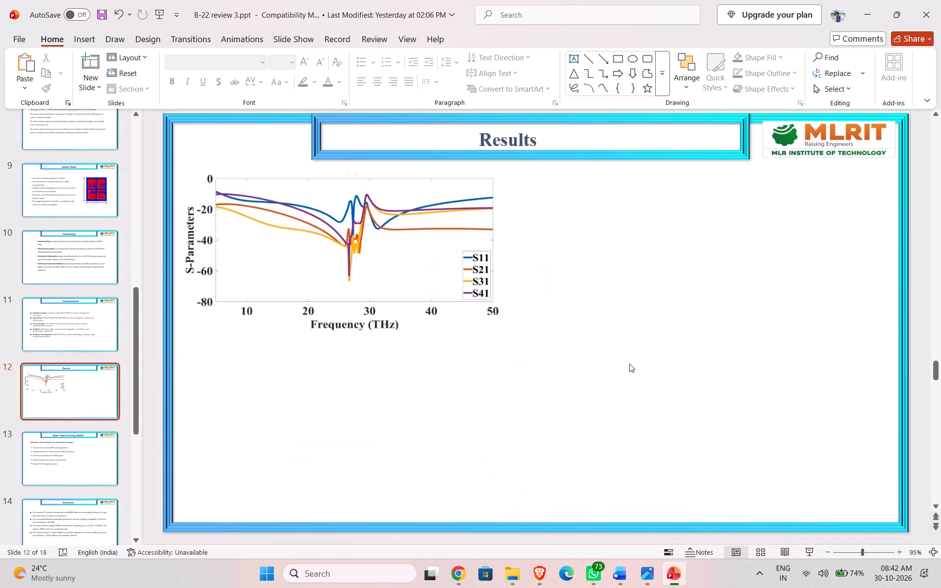
click(612, 211)
key(ctrl+v)
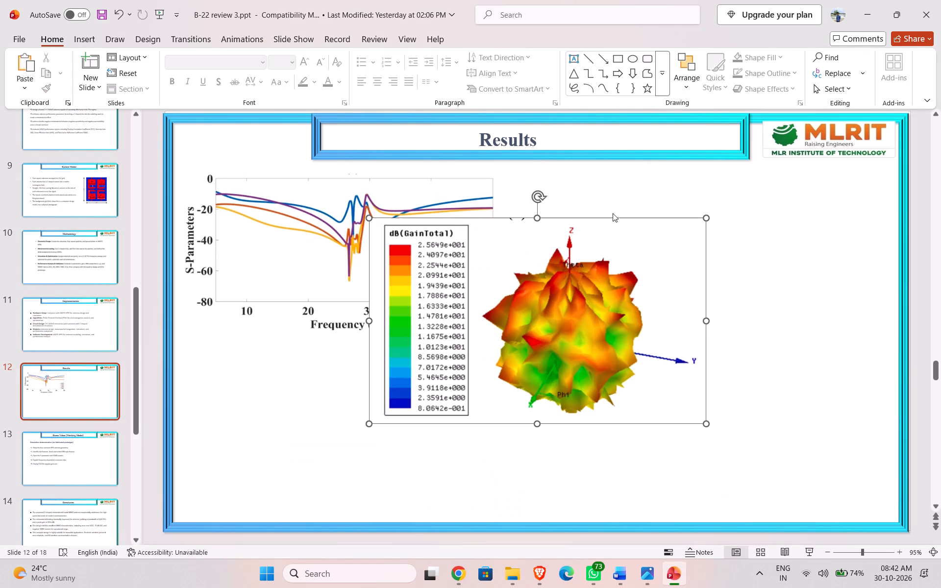
drag(561, 293, 697, 244)
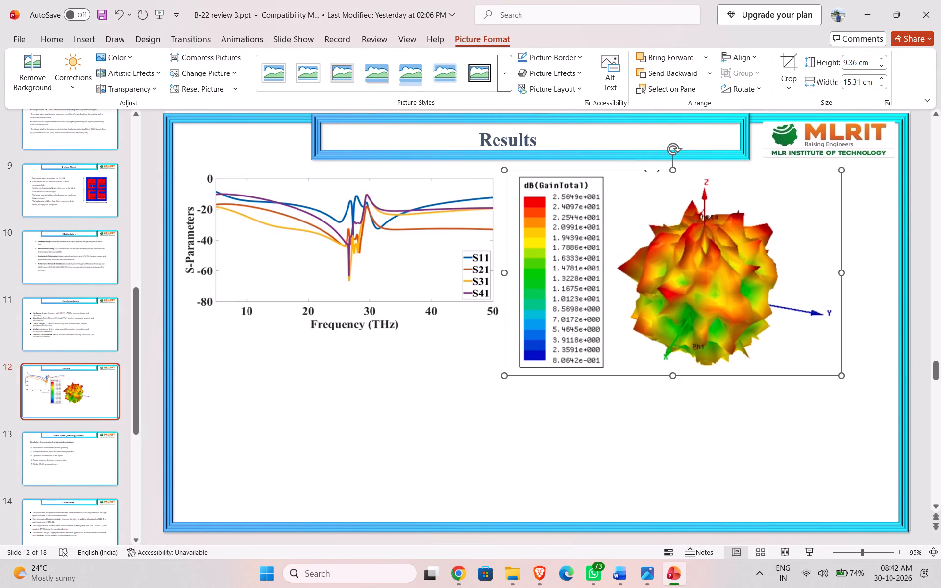
drag(697, 244, 696, 244)
Shrink the gain polar plot to about 6.86 cm high and 12.03 cm wide, and shift it slightly left.
drag(674, 378, 677, 329)
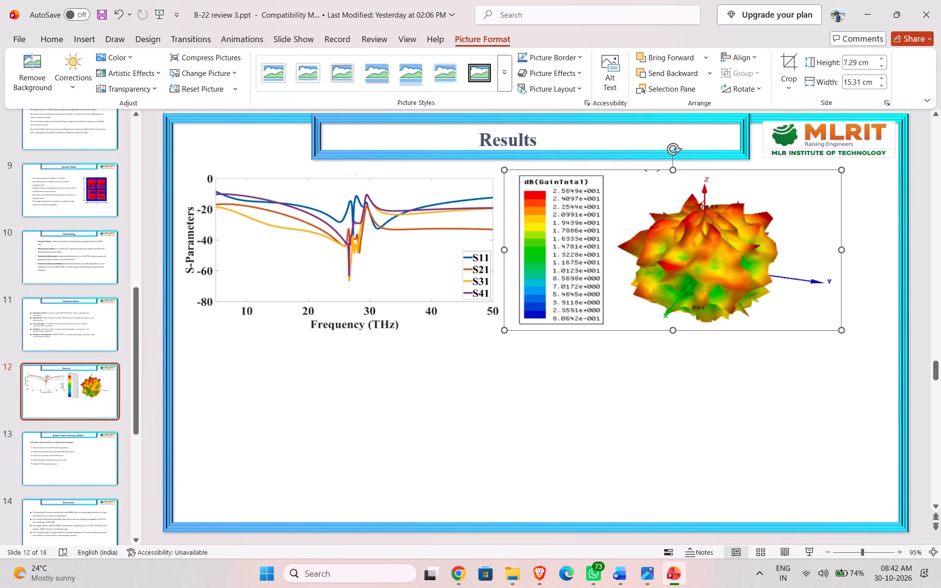
drag(504, 248, 556, 246)
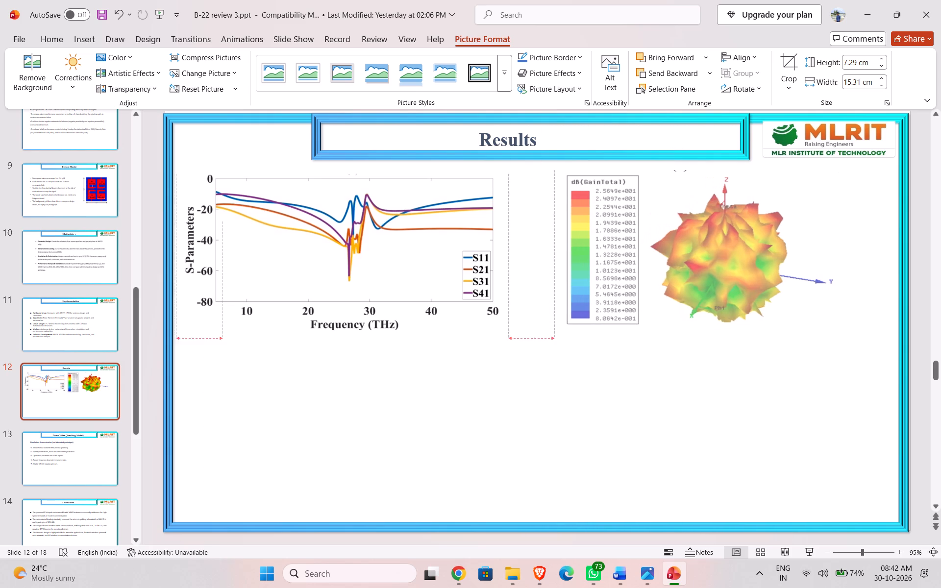
drag(556, 246, 576, 245)
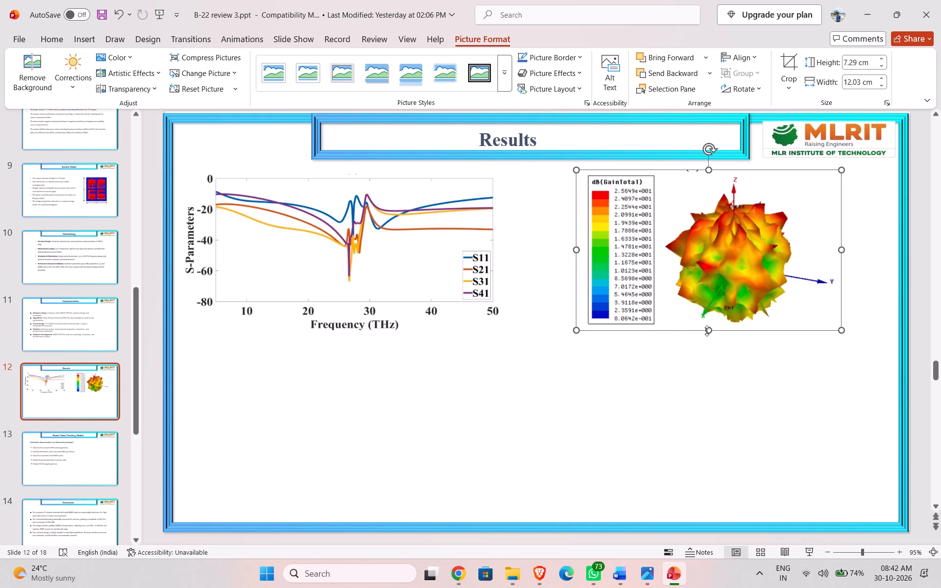
drag(708, 331, 709, 316)
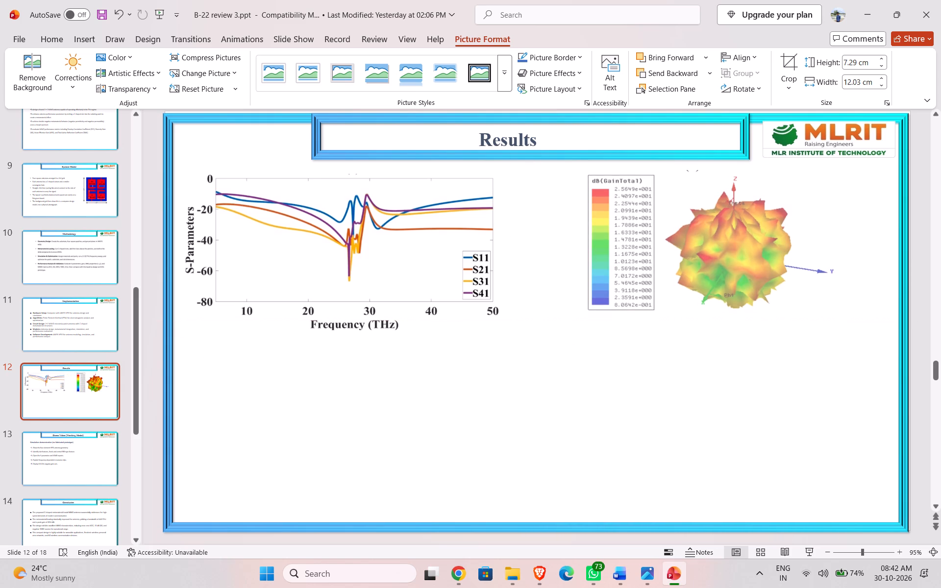
drag(709, 316, 711, 321)
drag(702, 245, 694, 245)
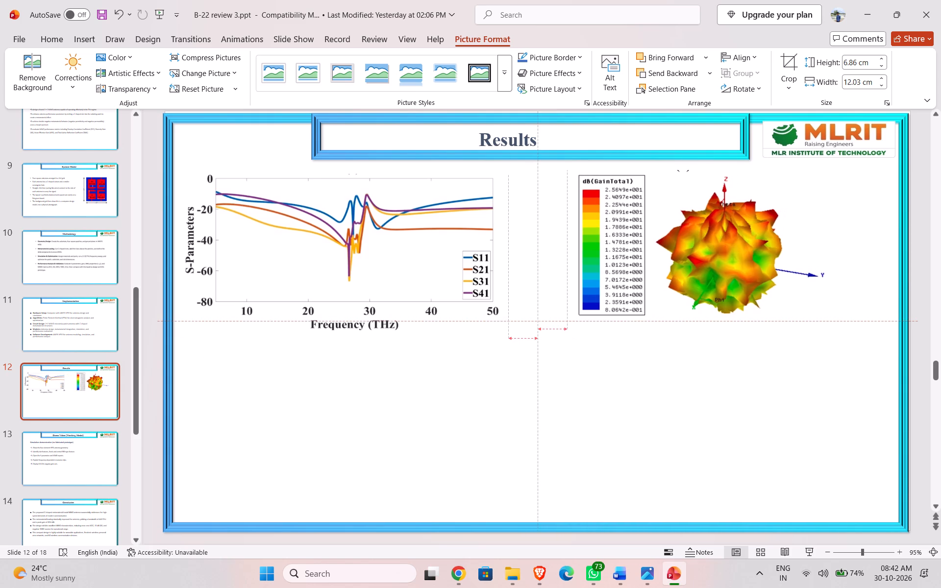
drag(694, 245, 694, 245)
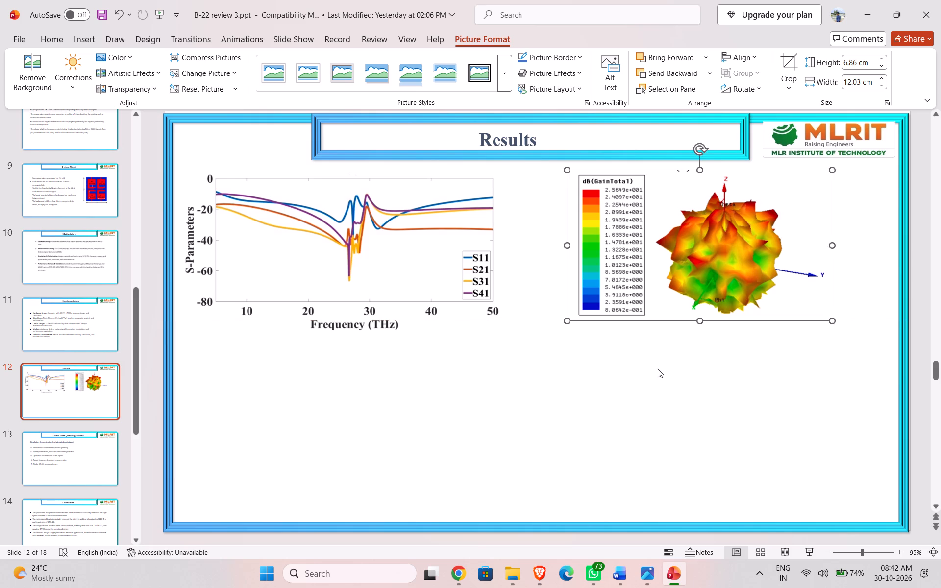
click(658, 369)
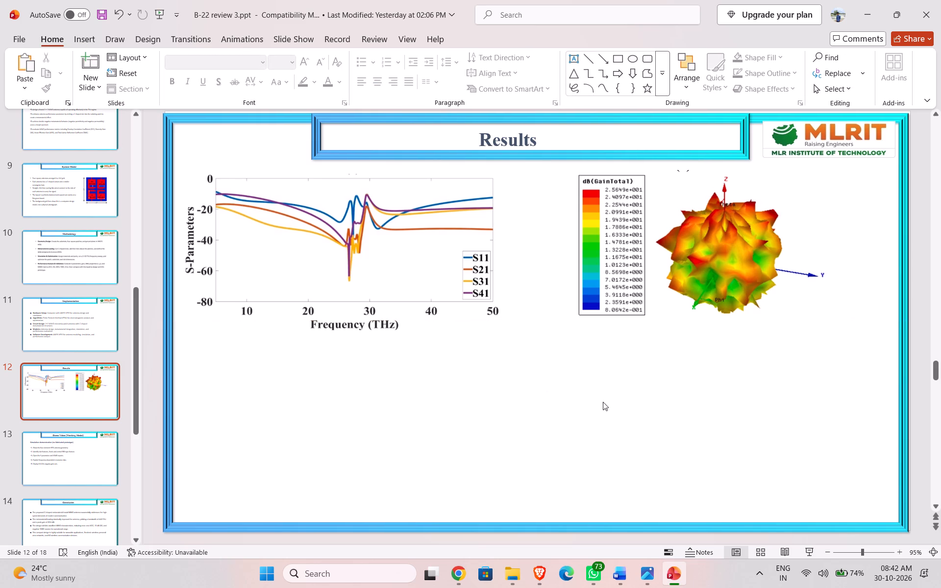
click(686, 203)
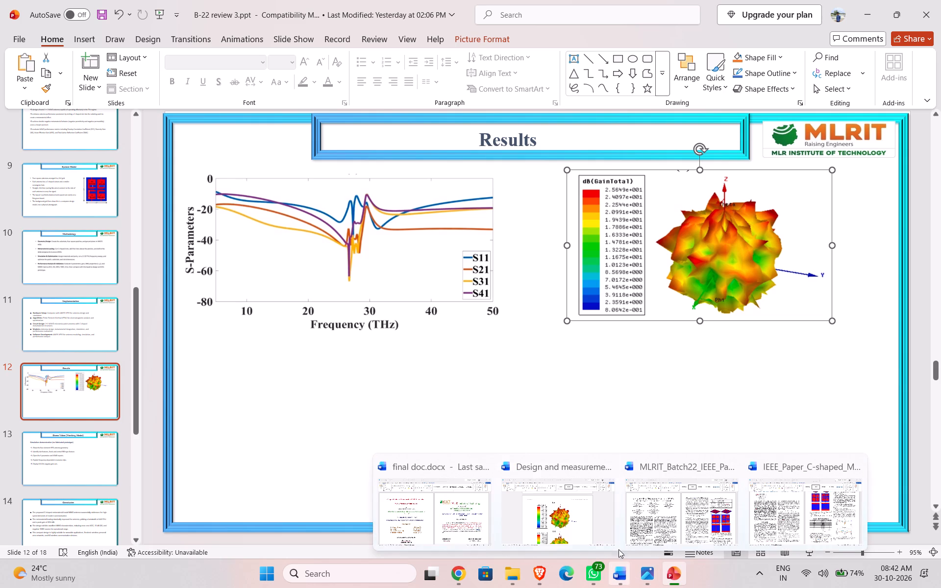
Return to the C-shaped MIMO antenna Word document and examine the permeability, permittivity, and length and width variation figures.
click(565, 532)
scroll(562, 402, down, 20)
scroll(562, 402, down, 2)
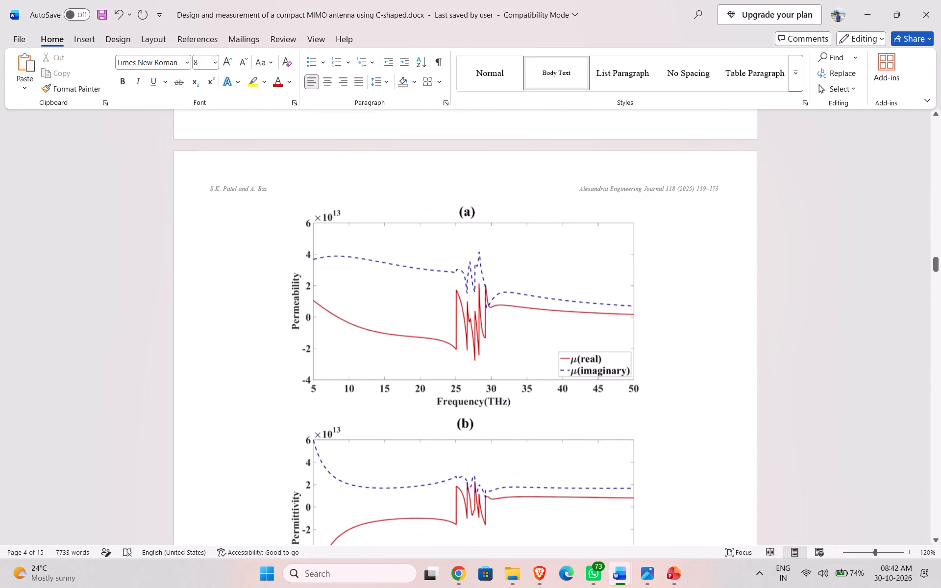
scroll(562, 399, up, 12)
scroll(561, 399, down, 15)
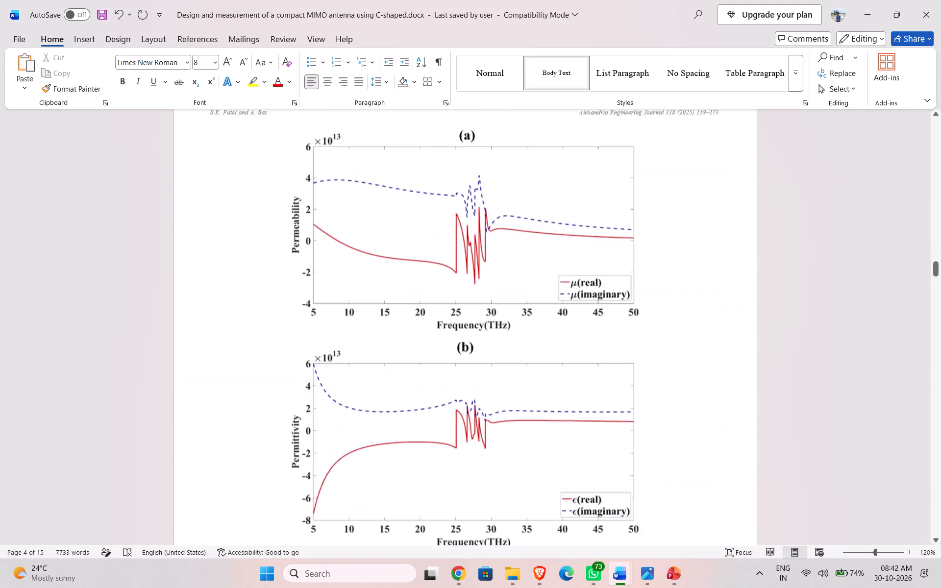
scroll(561, 399, down, 20)
scroll(561, 399, down, 14)
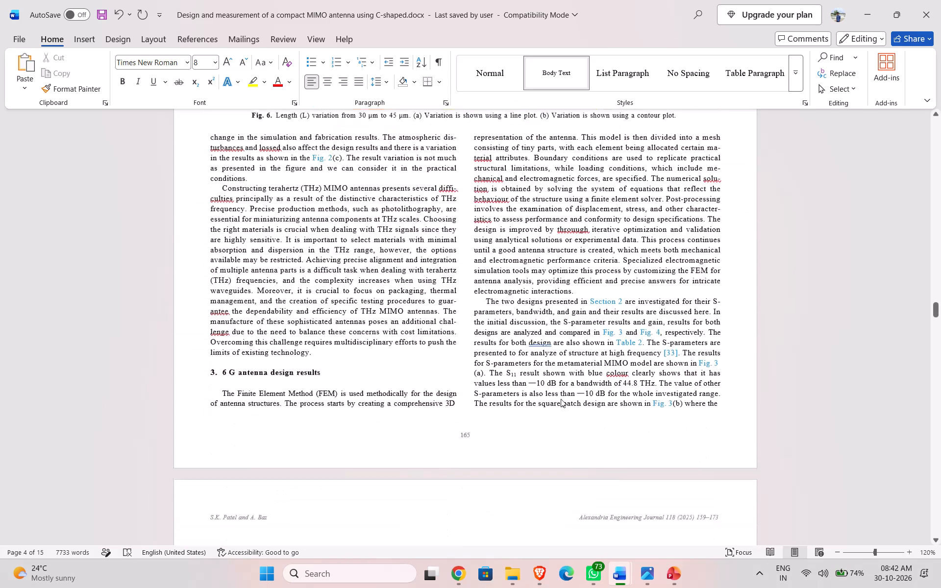
scroll(561, 399, down, 16)
scroll(561, 399, up, 7)
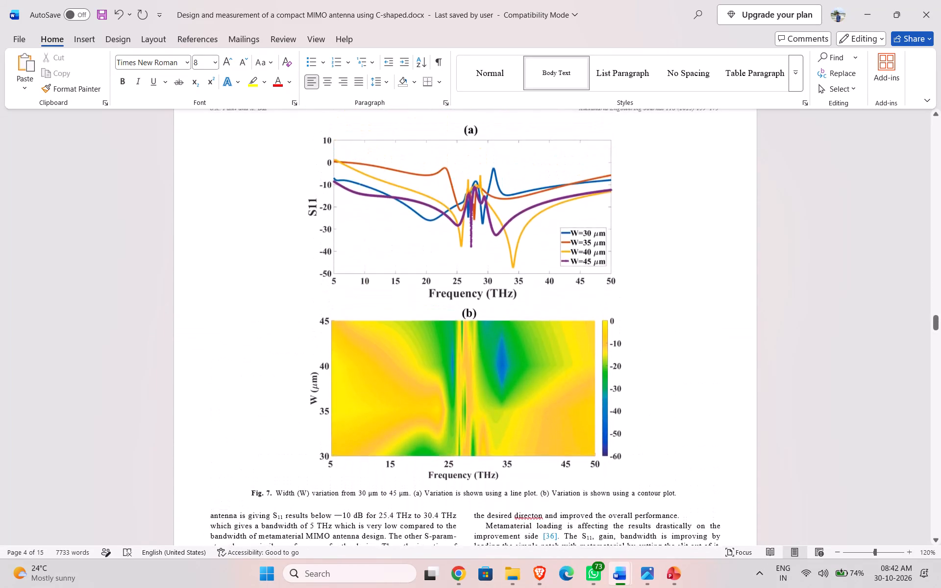
scroll(561, 399, up, 20)
scroll(561, 399, up, 1)
scroll(561, 399, down, 3)
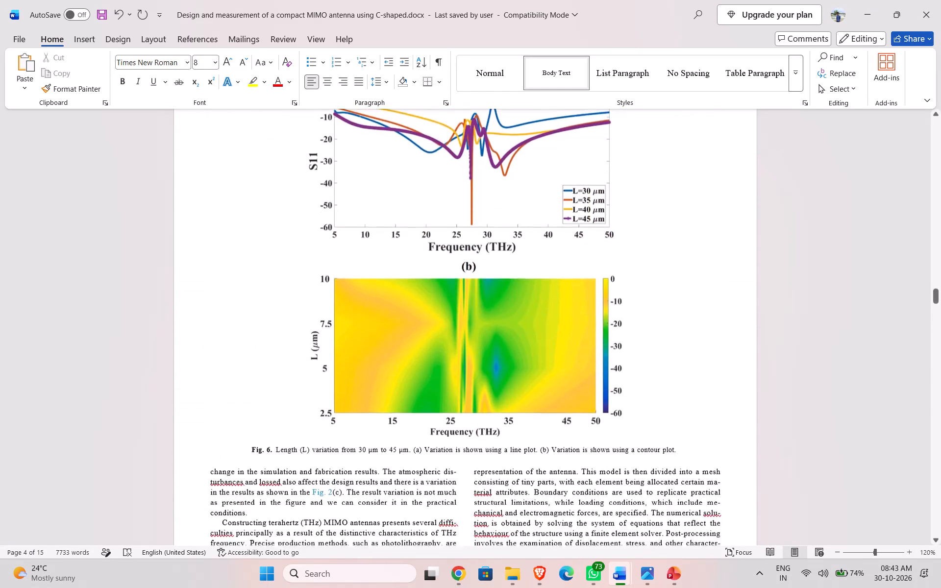
scroll(561, 399, down, 4)
ctrl+scroll(561, 399, down, 4)
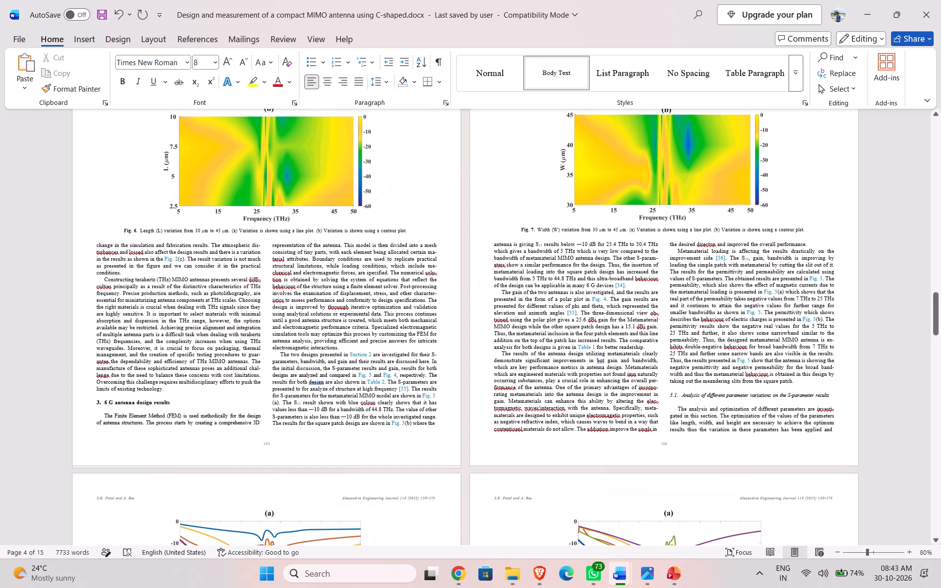
Look back through the document's earlier pages at the gain plots, S-parameter plots and fabricated antenna figures.
scroll(486, 203, up, 6)
scroll(486, 203, down, 1)
scroll(486, 203, up, 7)
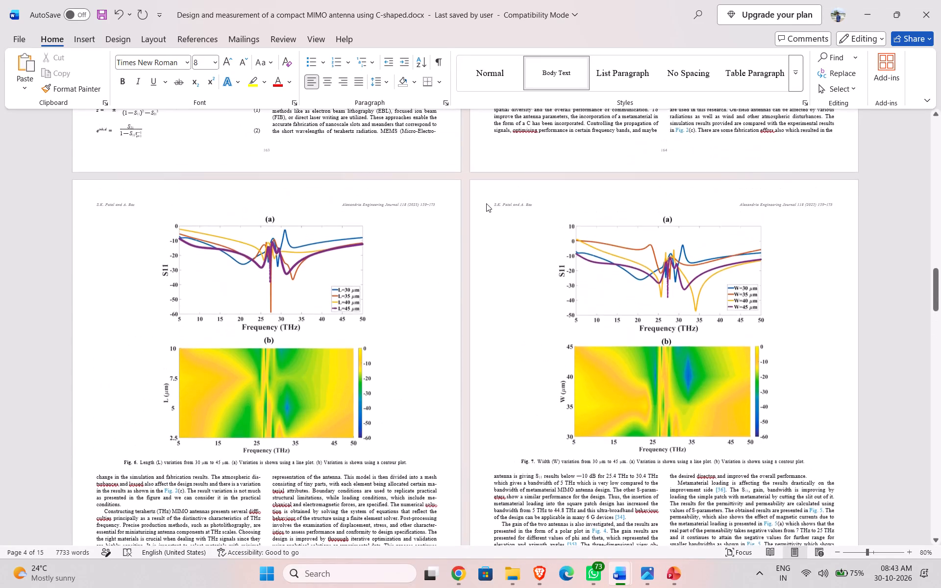
scroll(486, 203, up, 15)
scroll(486, 203, up, 10)
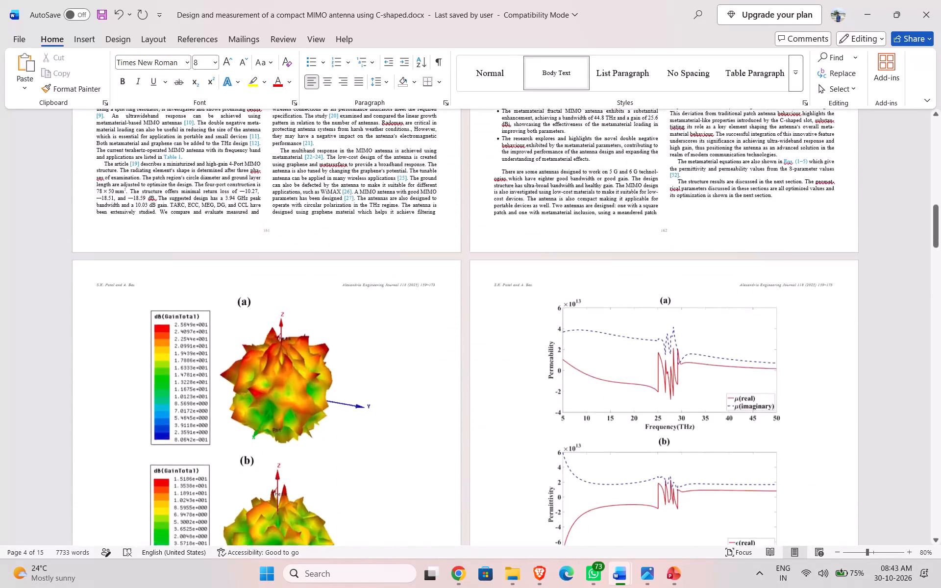
scroll(486, 203, up, 16)
scroll(486, 204, up, 7)
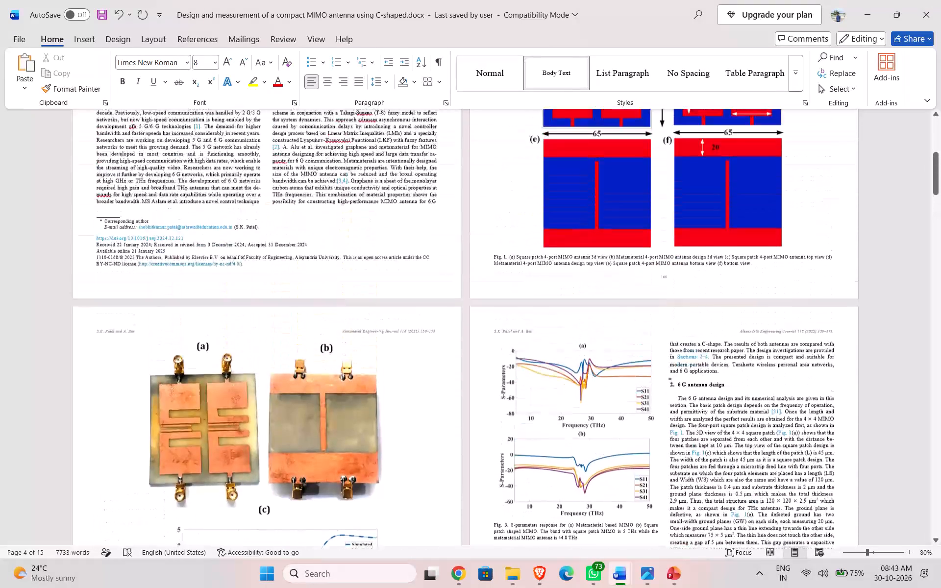
scroll(487, 198, down, 10)
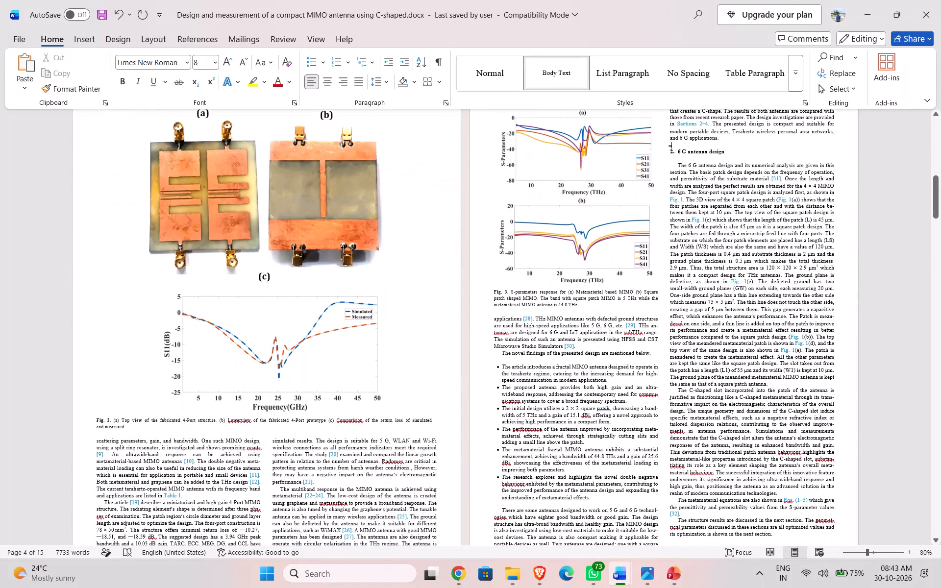
Look through the document's remaining pages for result figures, from the permittivity and variation plots to the E-field, ECC and DG figures.
scroll(487, 205, down, 6)
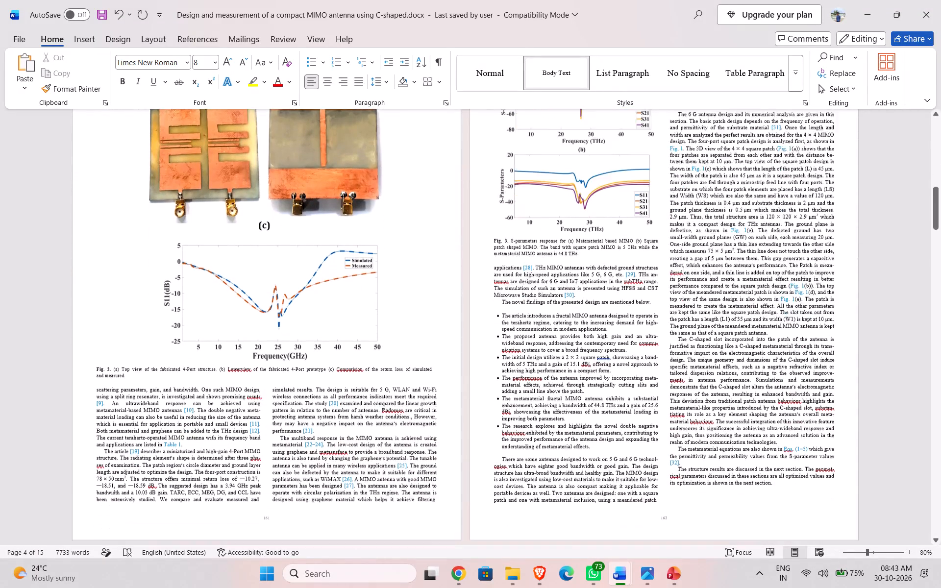
scroll(487, 205, down, 20)
scroll(501, 197, down, 5)
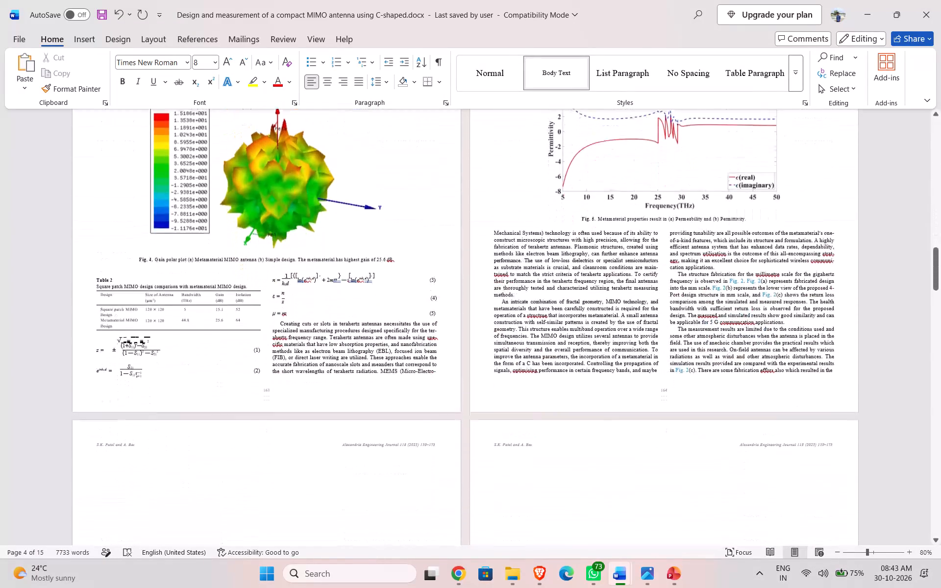
scroll(501, 197, down, 11)
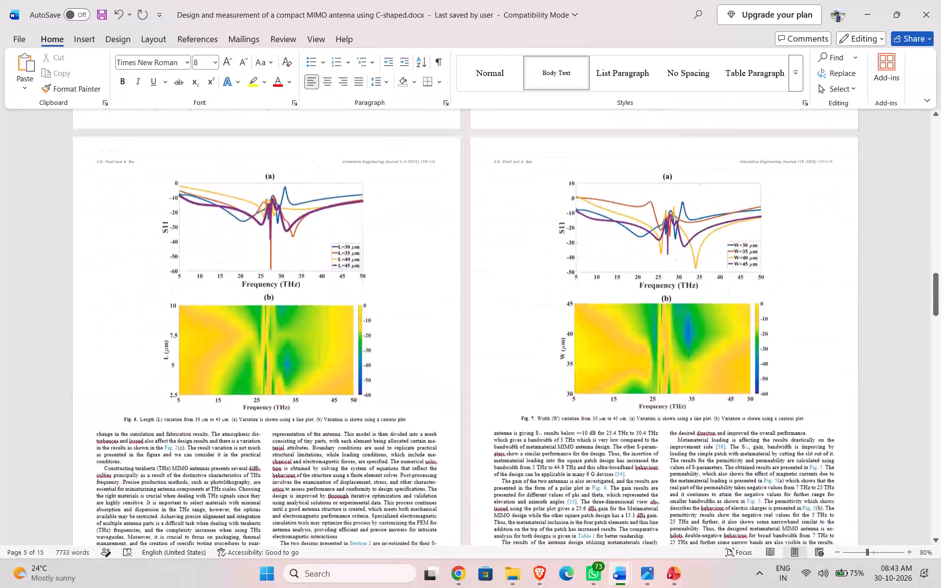
scroll(501, 197, down, 18)
scroll(505, 193, down, 7)
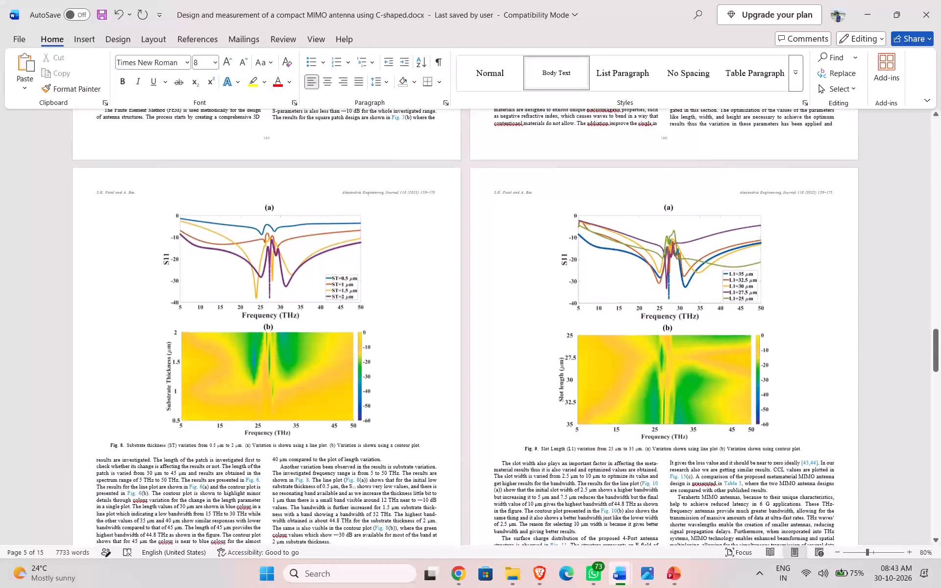
scroll(505, 193, up, 3)
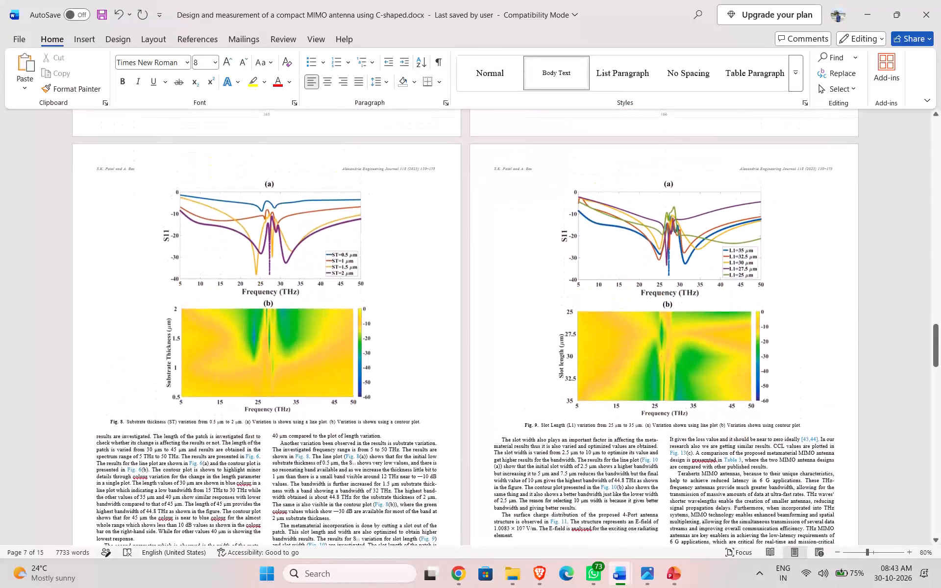
scroll(505, 193, down, 7)
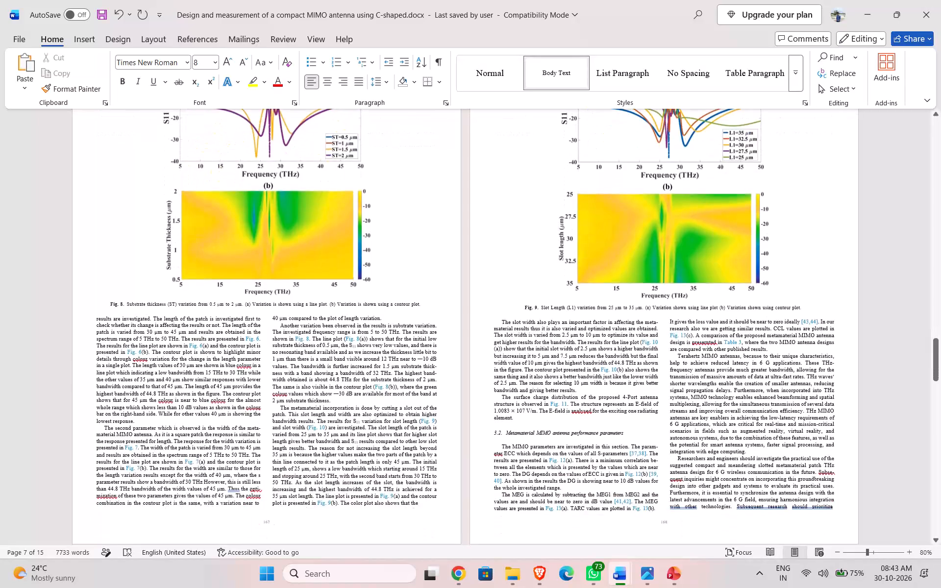
scroll(505, 193, down, 19)
scroll(505, 193, down, 3)
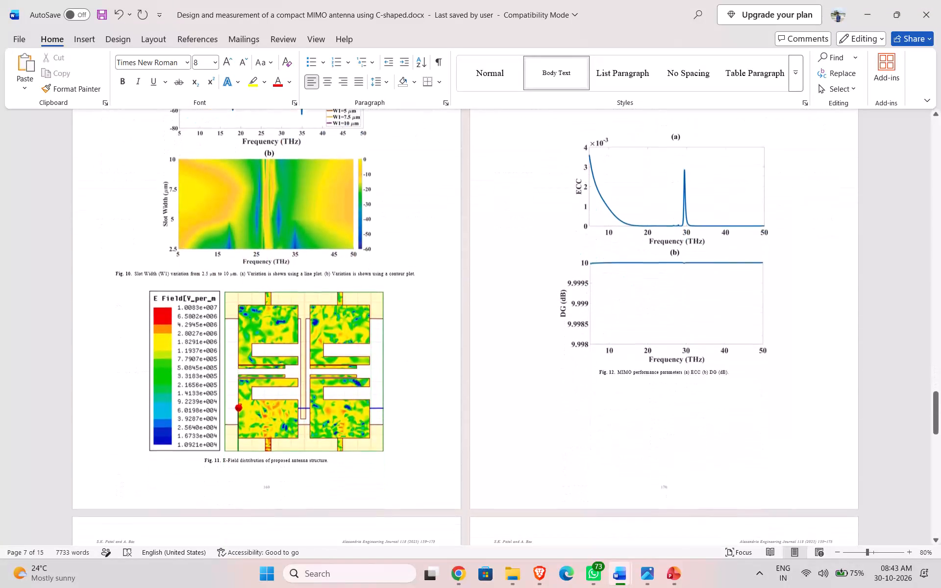
scroll(505, 193, down, 6)
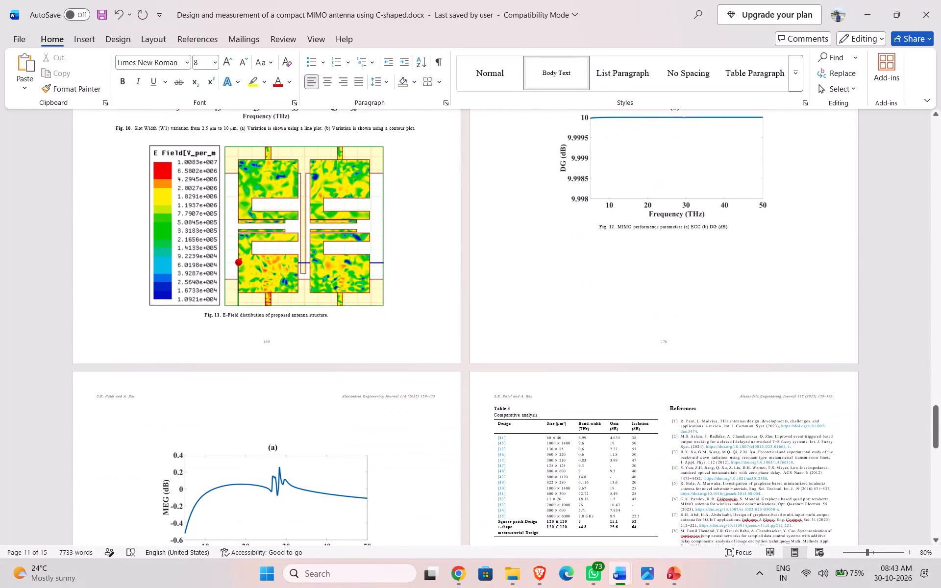
Copy the Fig. 11 E-field distribution image from the Word document and paste it onto PowerPoint's Results slide, centred below the two plots.
scroll(505, 193, up, 2)
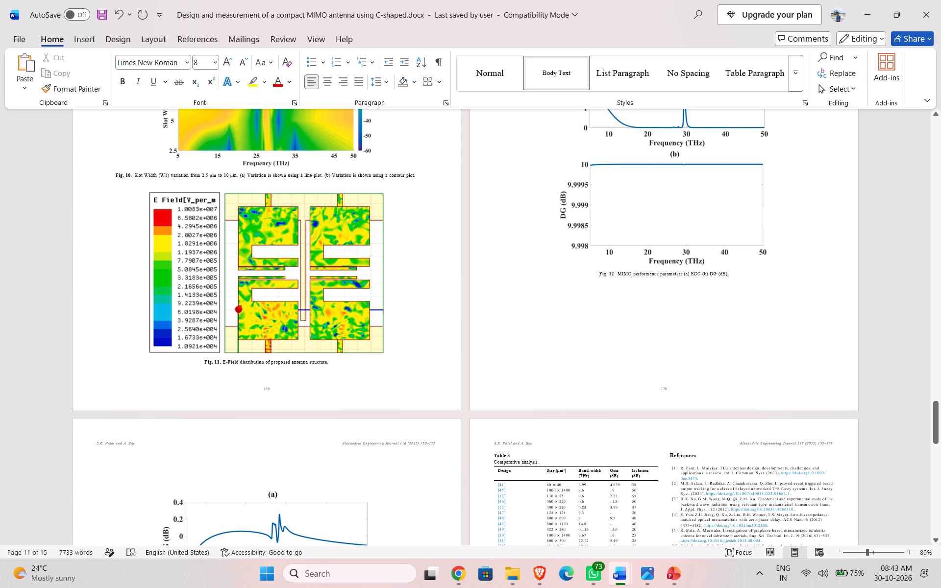
scroll(285, 242, up, 5)
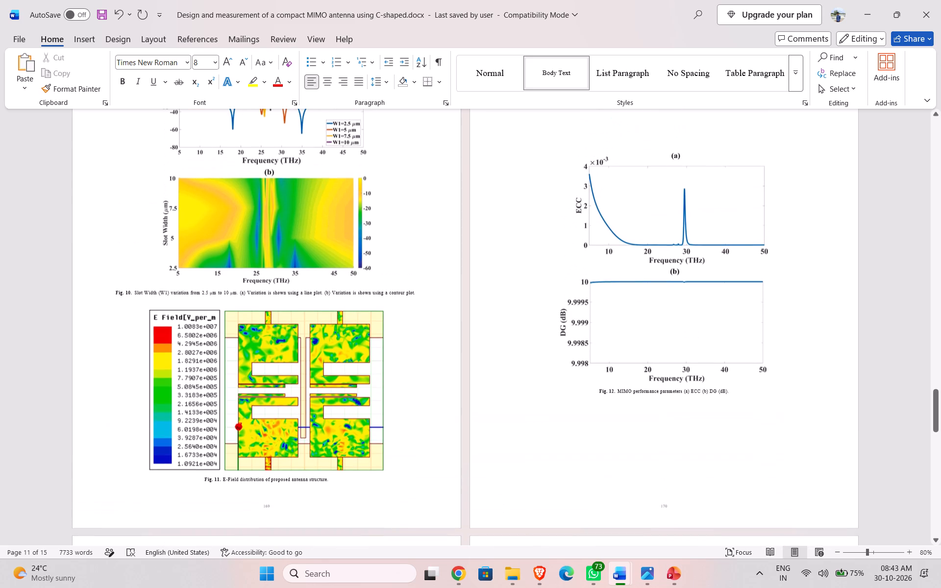
click(180, 337)
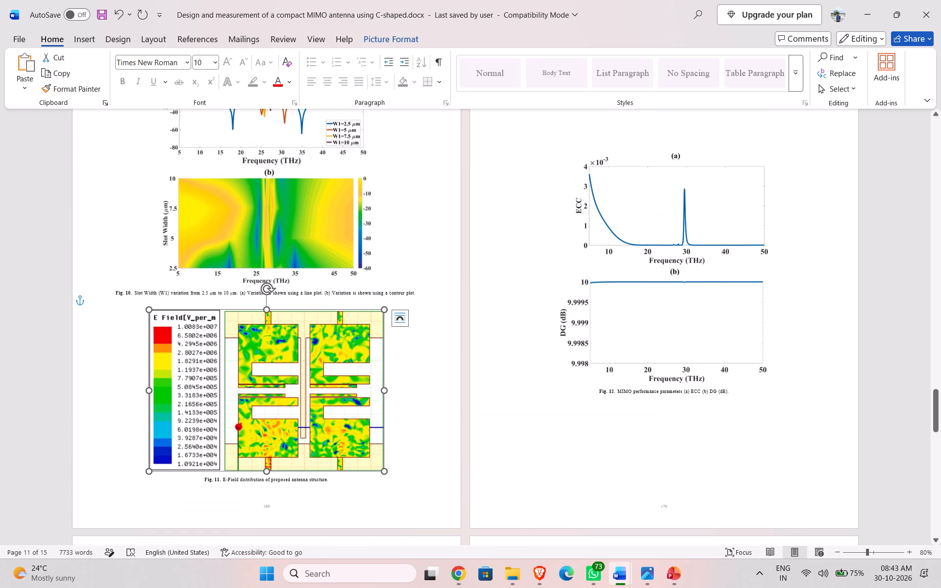
key(ctrl+c)
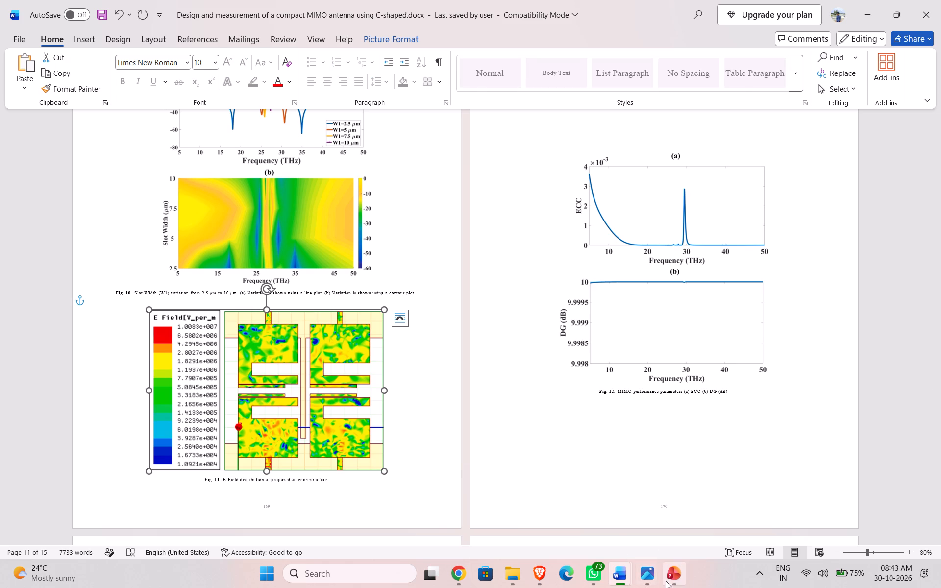
click(677, 516)
click(496, 402)
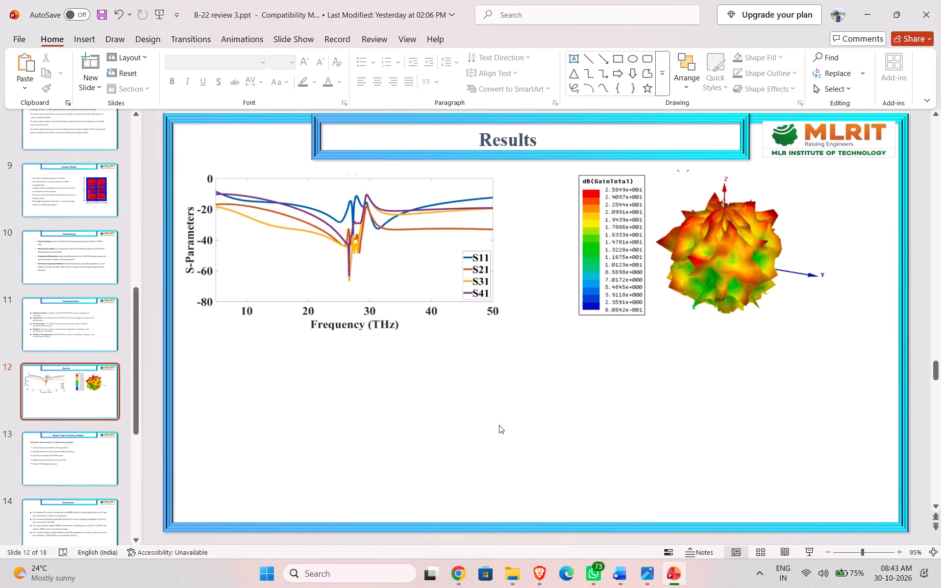
key(ctrl+v)
drag(545, 357, 528, 443)
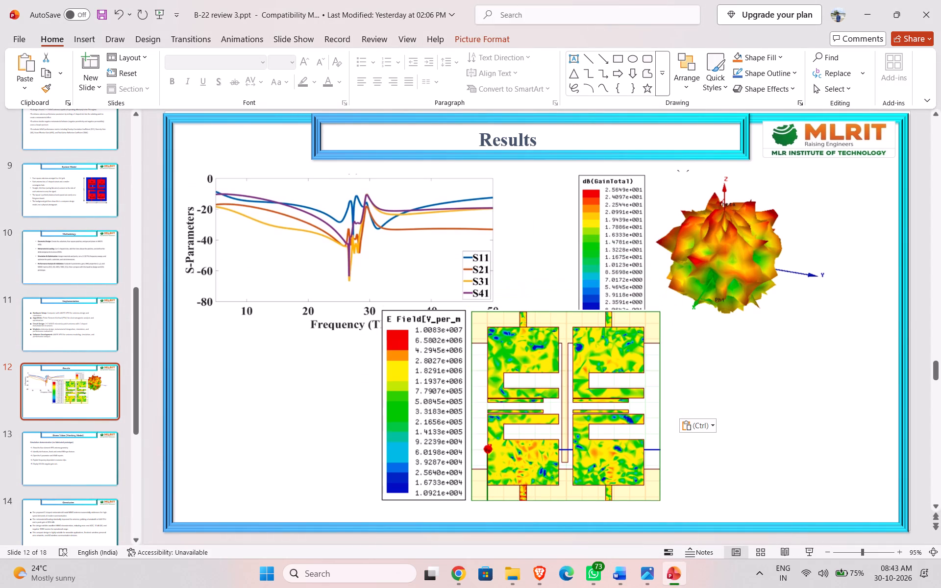
drag(528, 443, 526, 454)
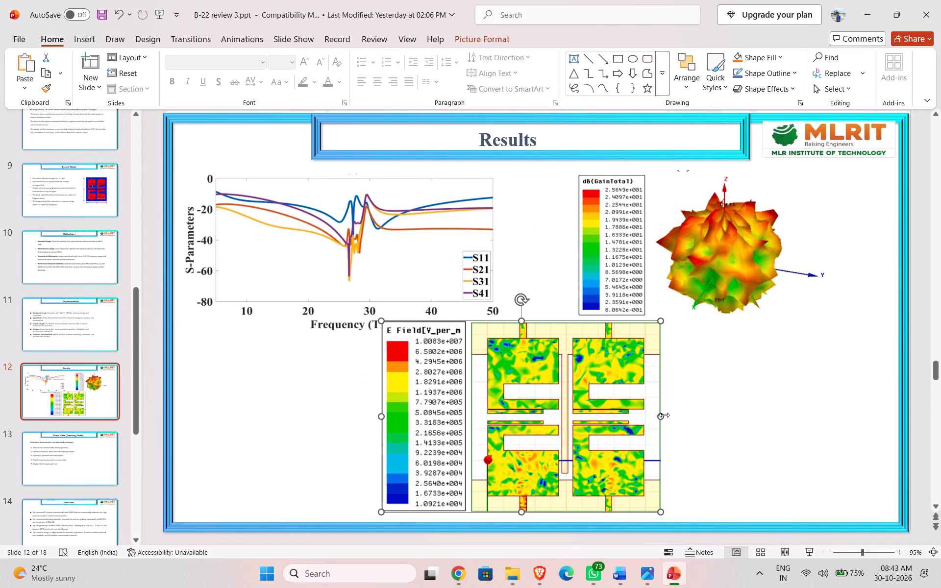
Shrink the E-field image in width and height, lowering its top edge clear of the S-Parameters plot.
drag(665, 415, 621, 420)
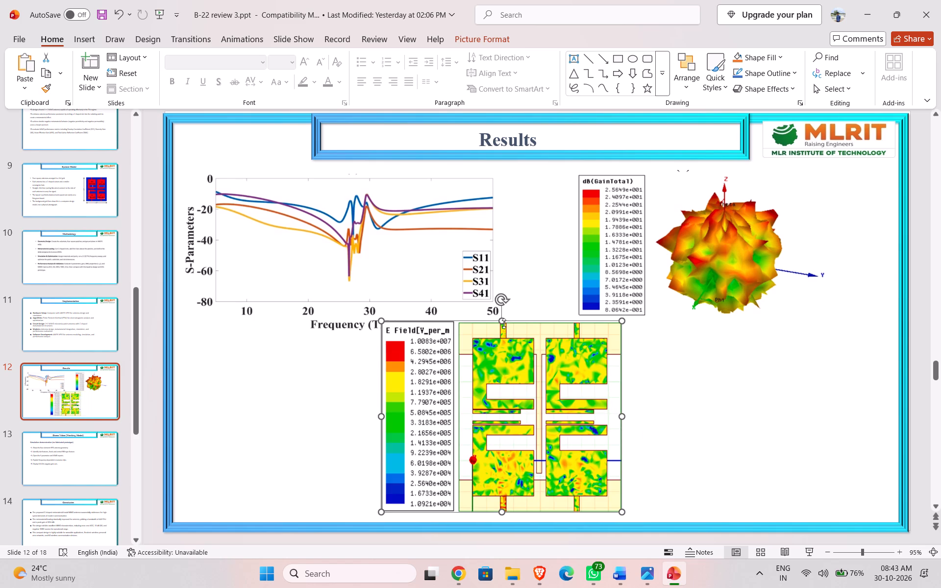
drag(502, 323, 498, 363)
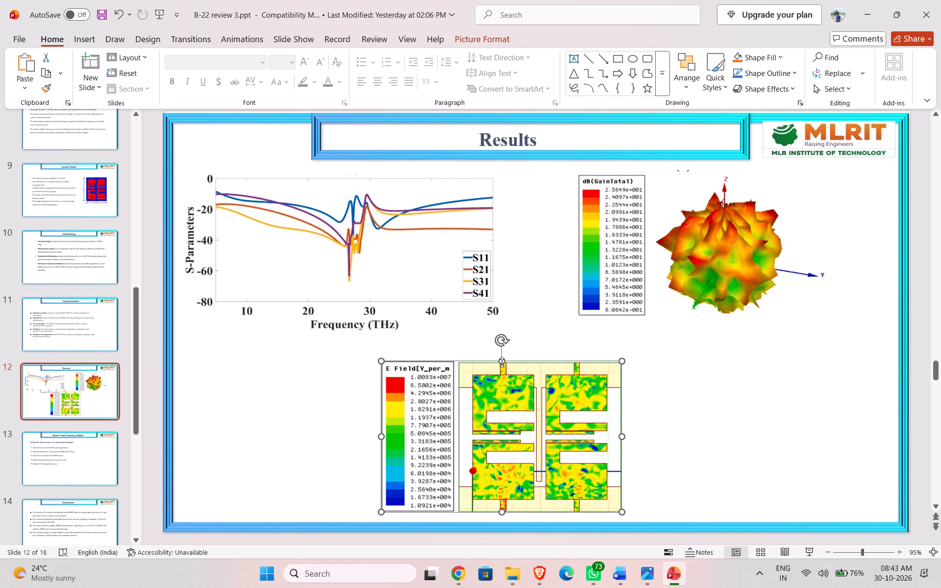
Reduce the S-Parameters plot's height from its bottom edge and its width from its left edge.
click(352, 190)
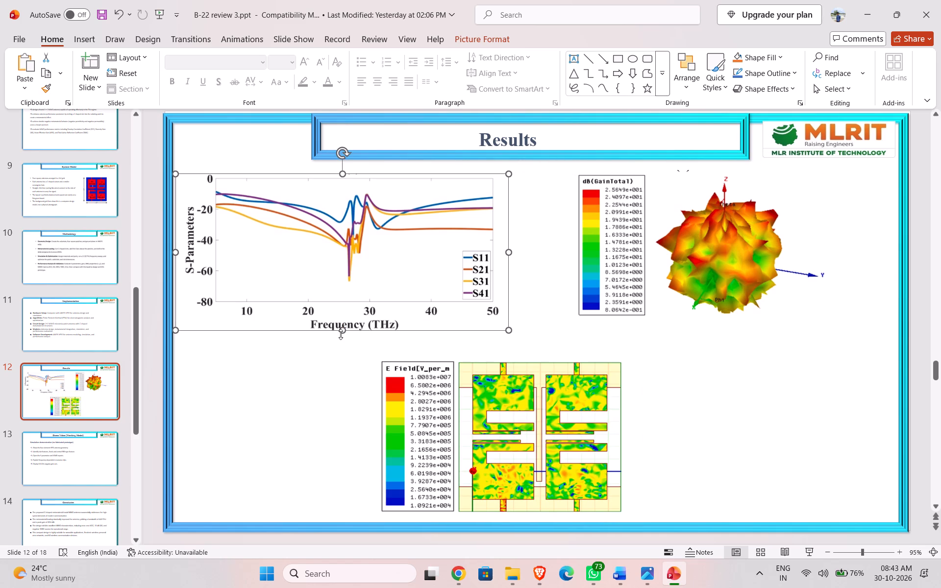
drag(343, 330, 347, 309)
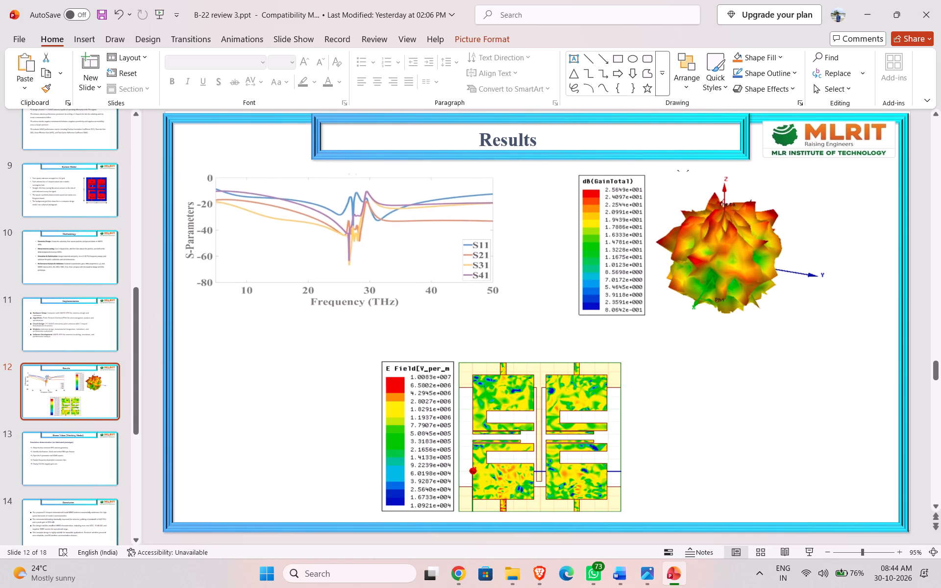
drag(347, 309, 347, 308)
drag(511, 241, 506, 241)
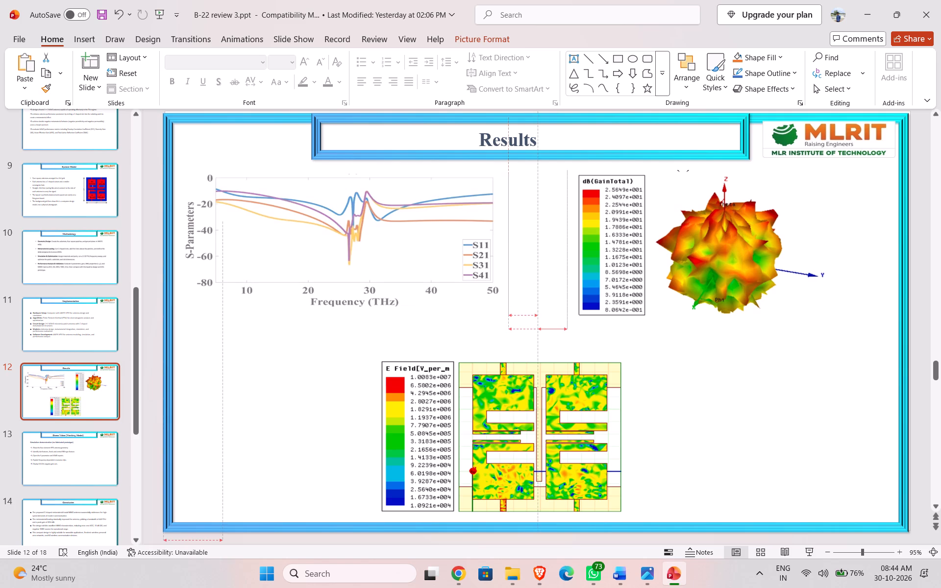
drag(506, 241, 505, 241)
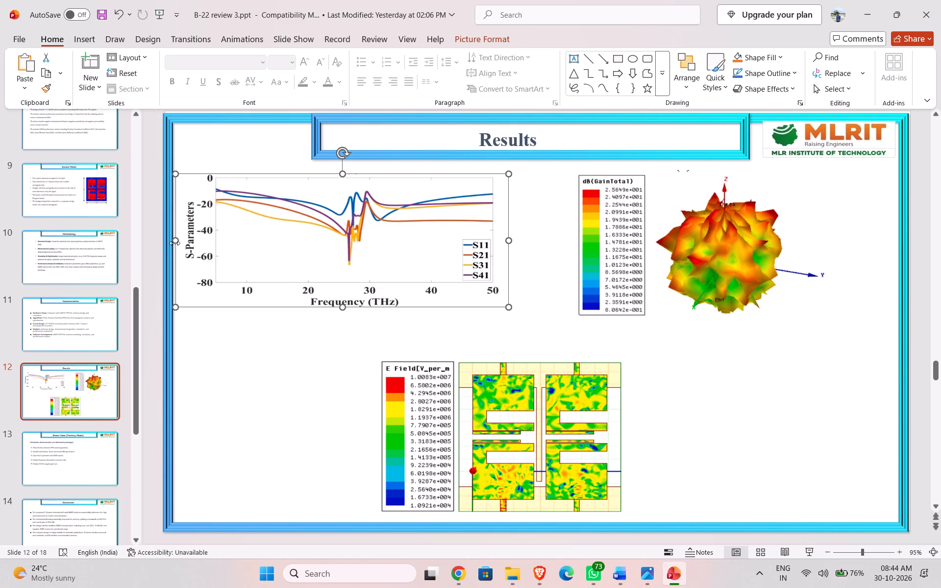
drag(174, 243, 208, 245)
Reduce the gain polar plot's height from its bottom edge and its width from its left edge.
click(650, 226)
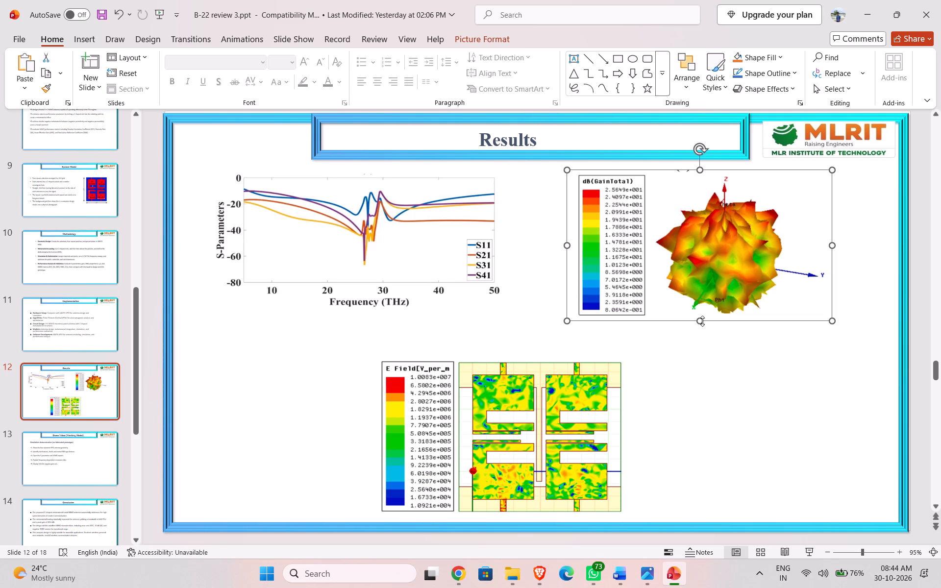
drag(702, 321, 704, 289)
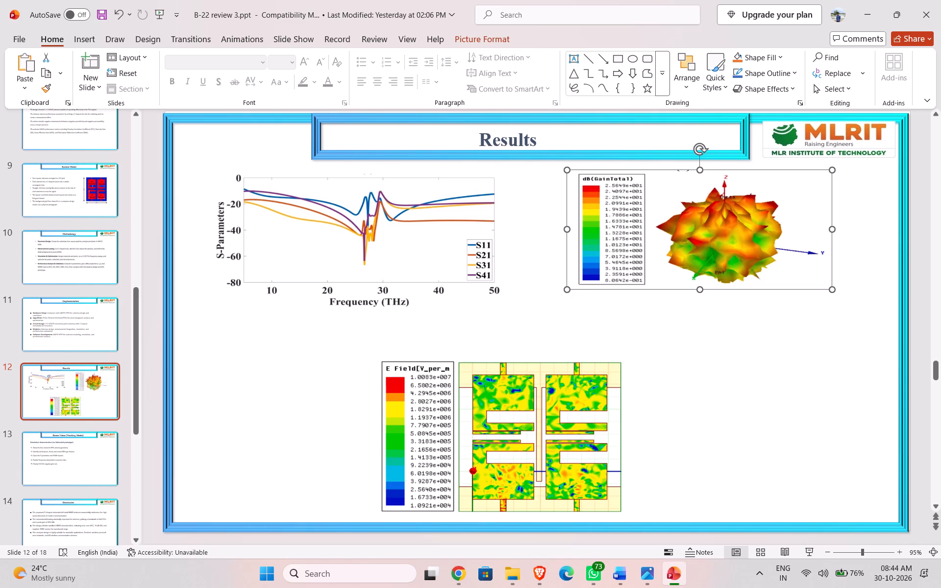
drag(568, 229, 571, 229)
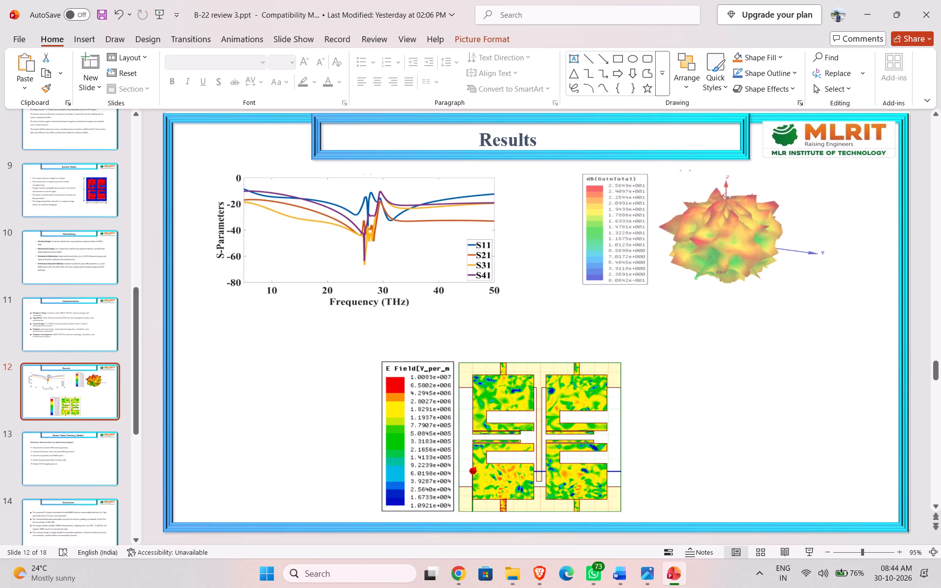
drag(571, 229, 602, 230)
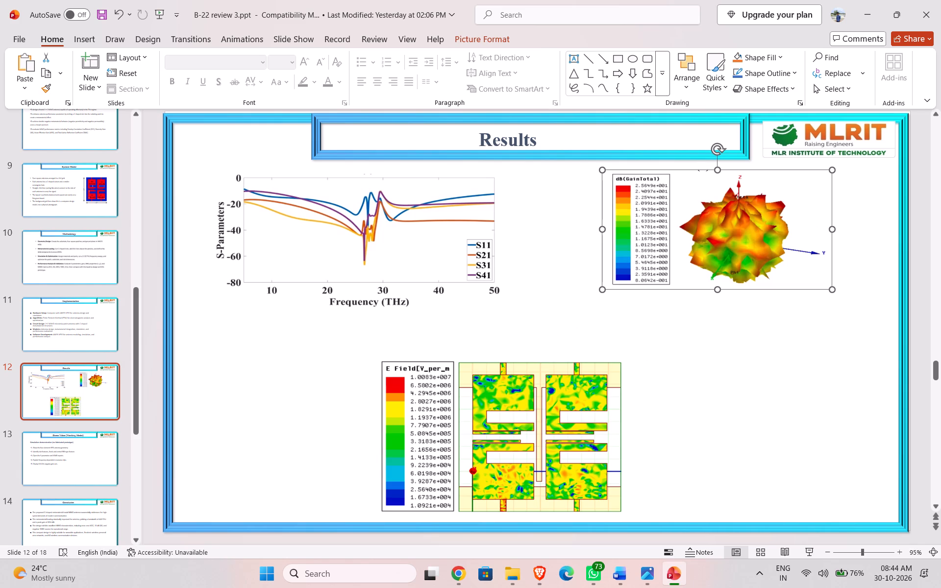
Fine-tune the three Results images' positions, raising the S-Parameters plot and E-field image slightly and nudging the gain plot down and left.
click(517, 398)
drag(488, 413, 484, 392)
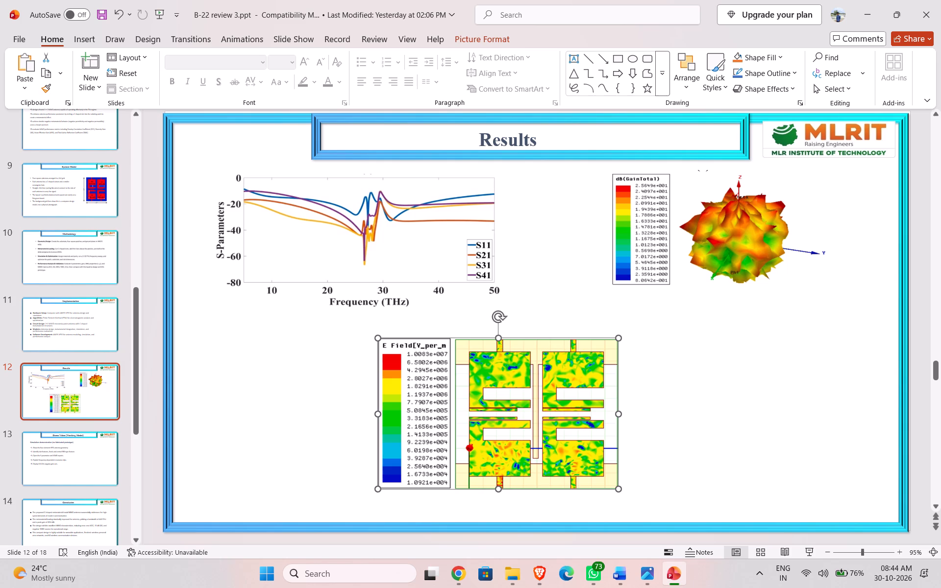
click(411, 243)
drag(404, 241, 405, 232)
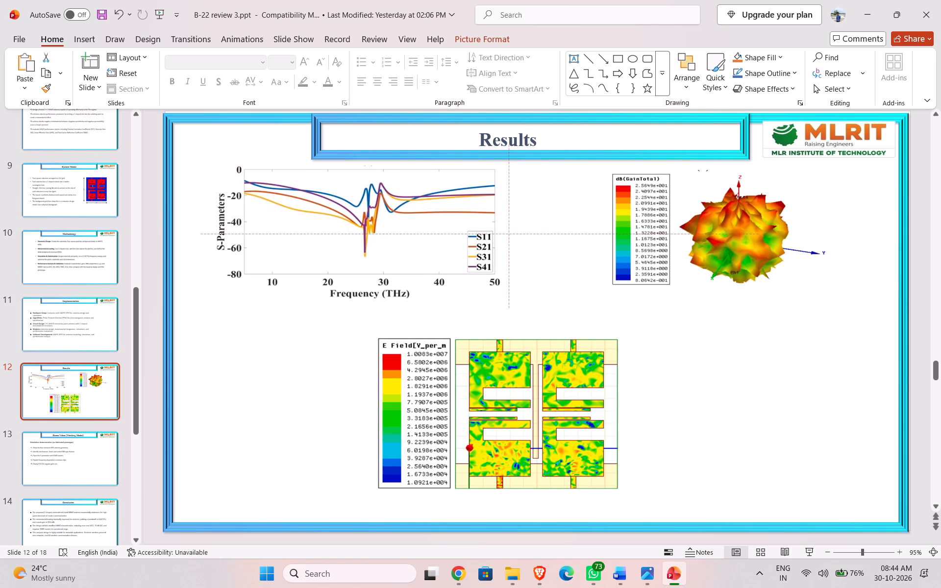
drag(405, 232, 405, 236)
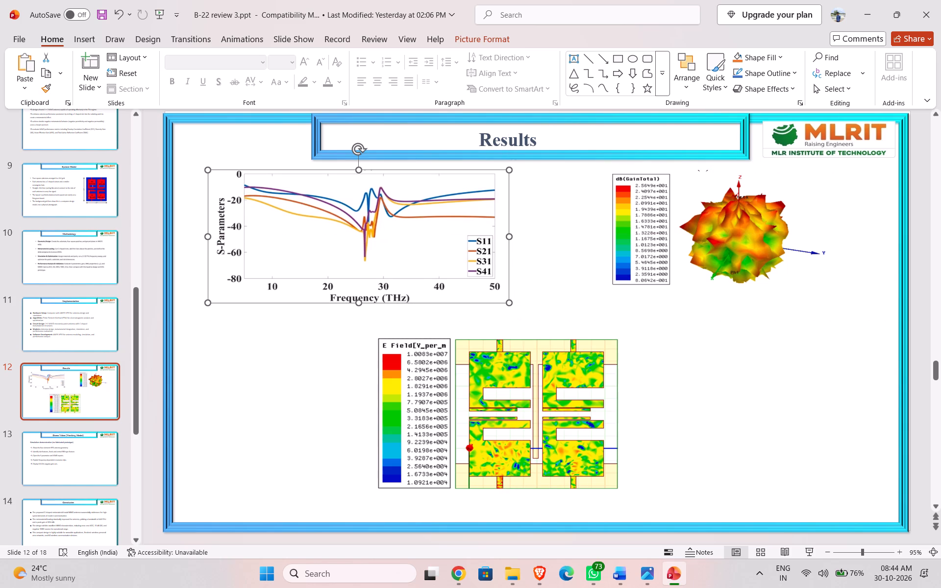
click(653, 238)
click(667, 238)
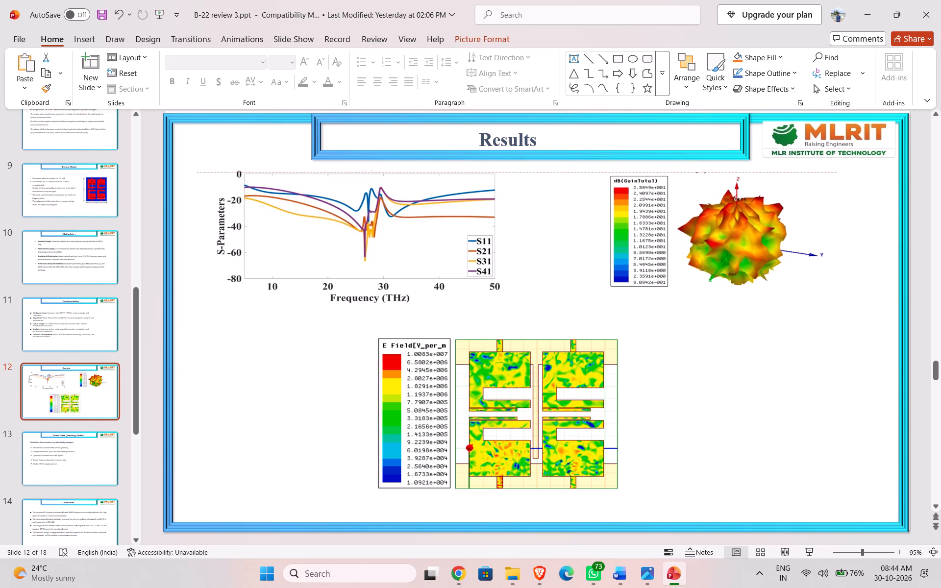
click(499, 406)
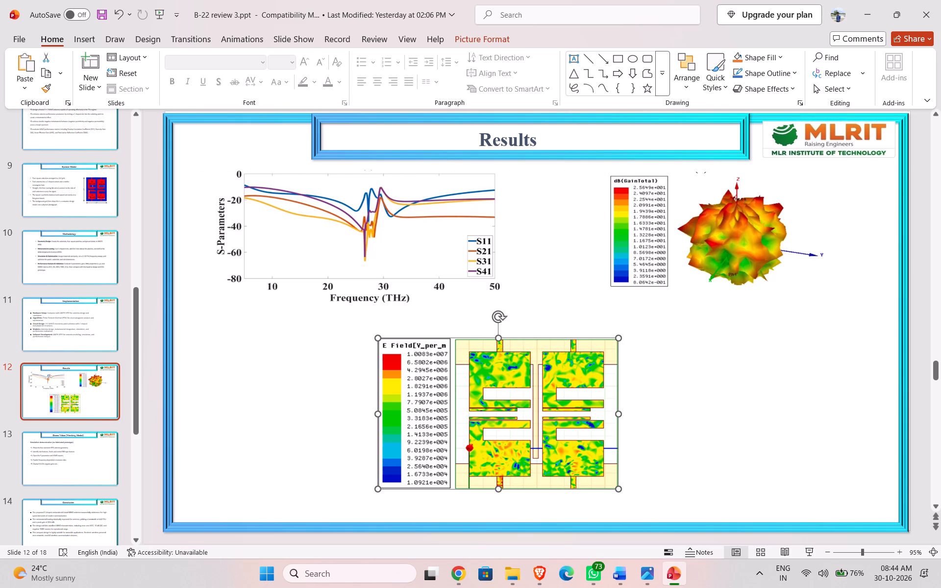
drag(469, 377, 470, 382)
click(295, 352)
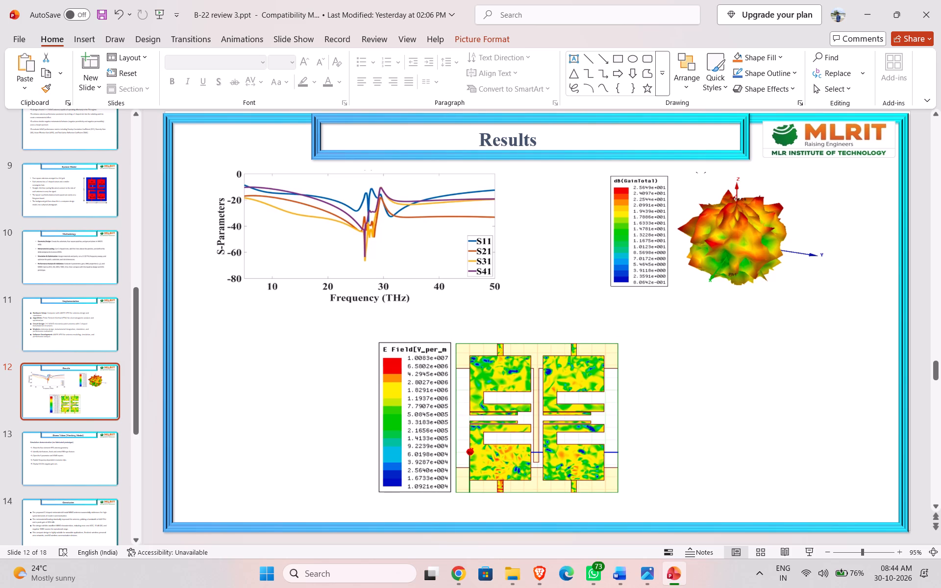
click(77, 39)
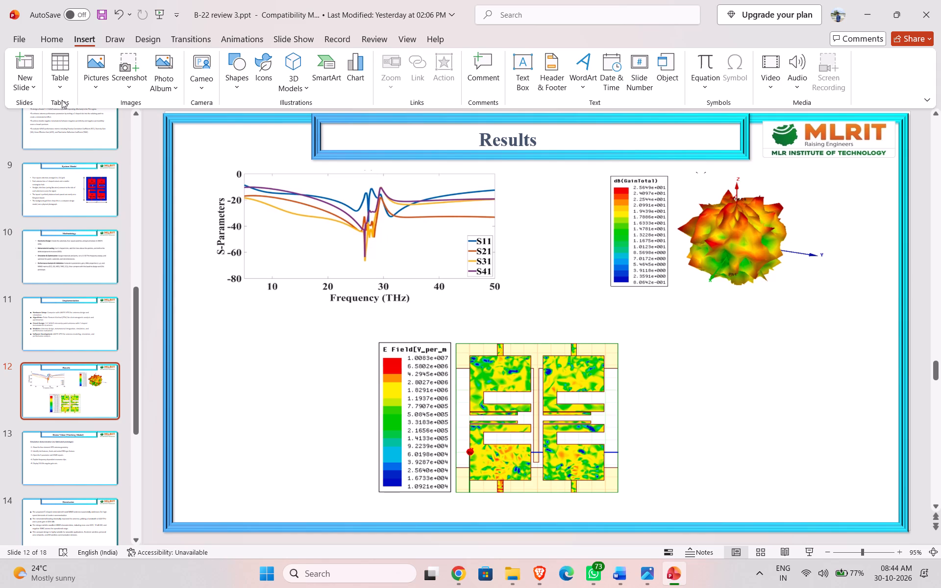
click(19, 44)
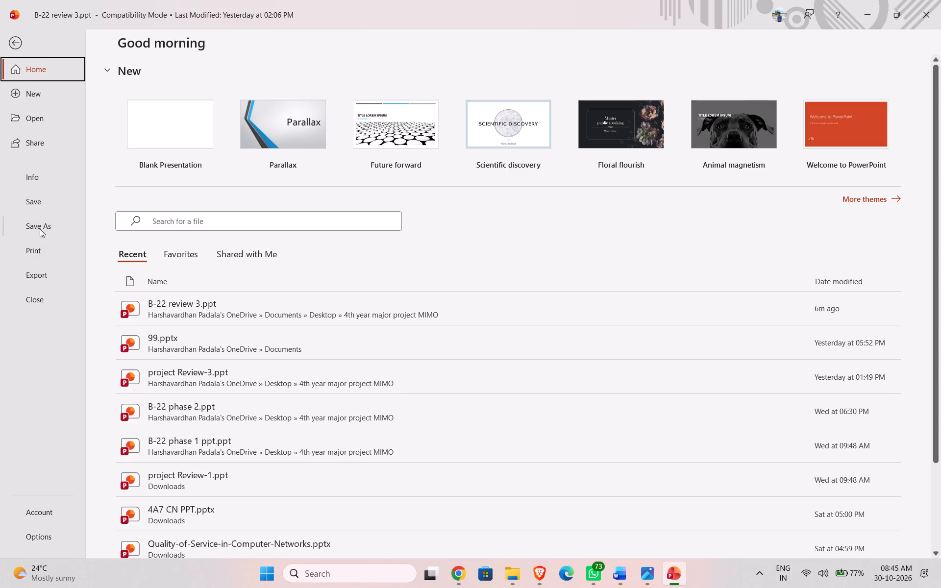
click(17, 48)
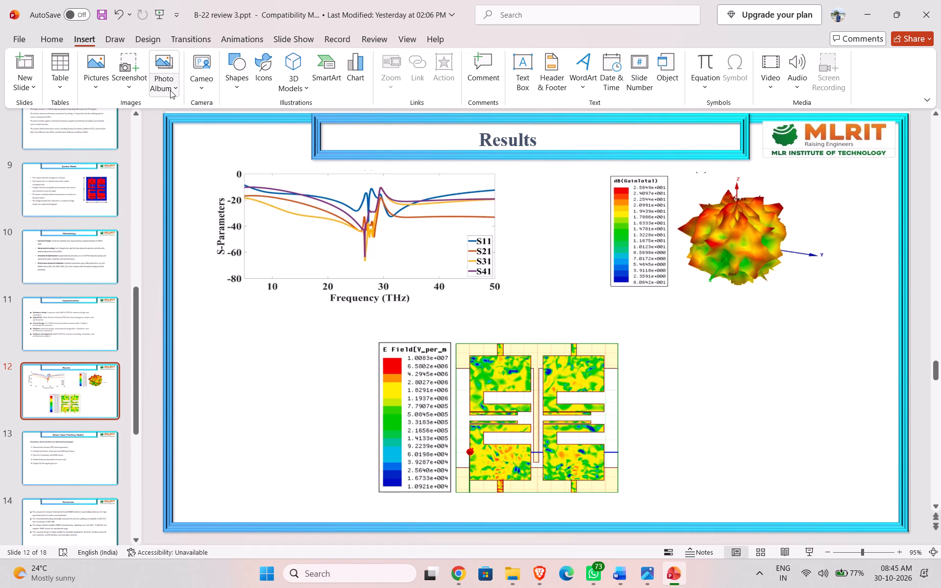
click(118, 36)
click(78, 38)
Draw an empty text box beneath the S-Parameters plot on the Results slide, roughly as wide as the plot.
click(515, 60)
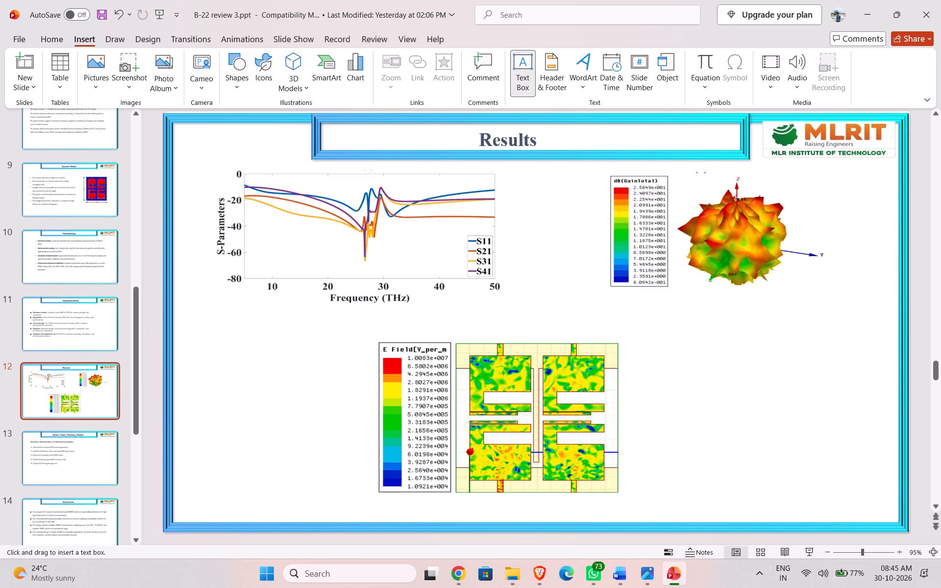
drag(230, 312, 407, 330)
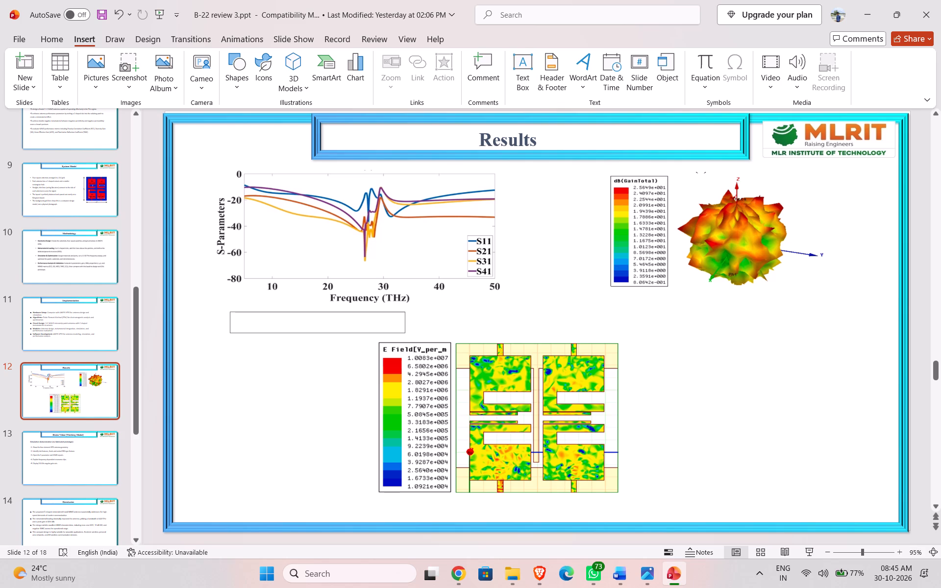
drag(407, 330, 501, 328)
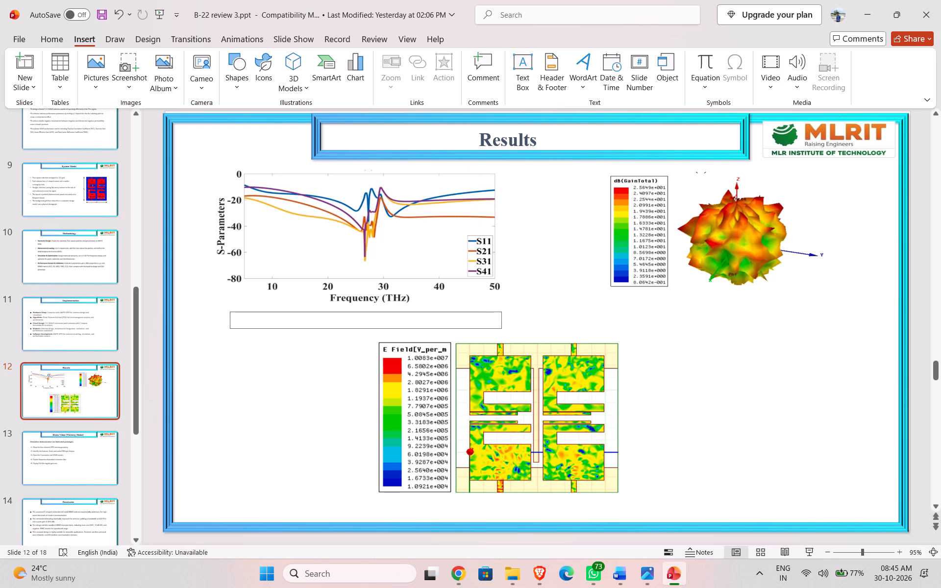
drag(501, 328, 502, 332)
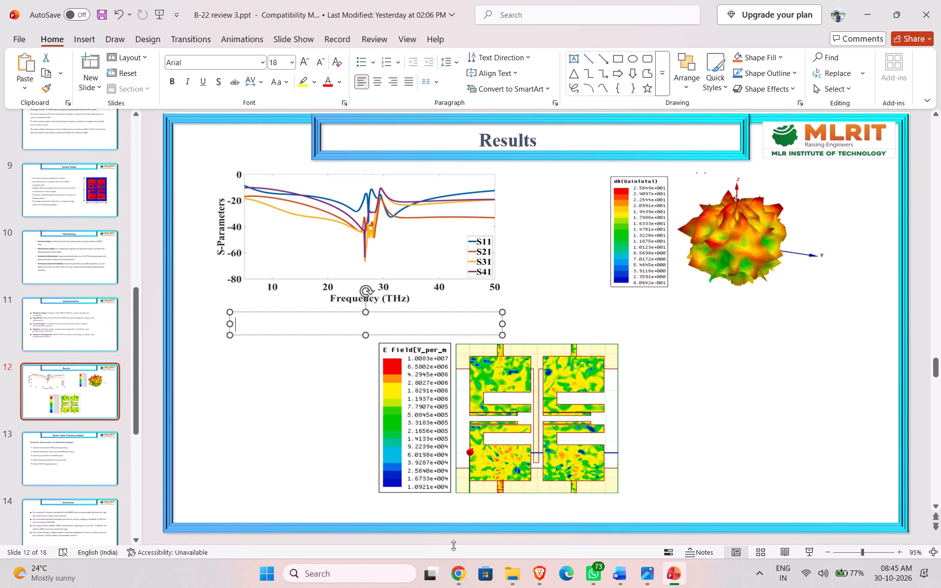
Copy "S-parameters response" from the Fig. 3 caption of the C-shaped MIMO antenna Word document, then return to the presentation.
click(525, 542)
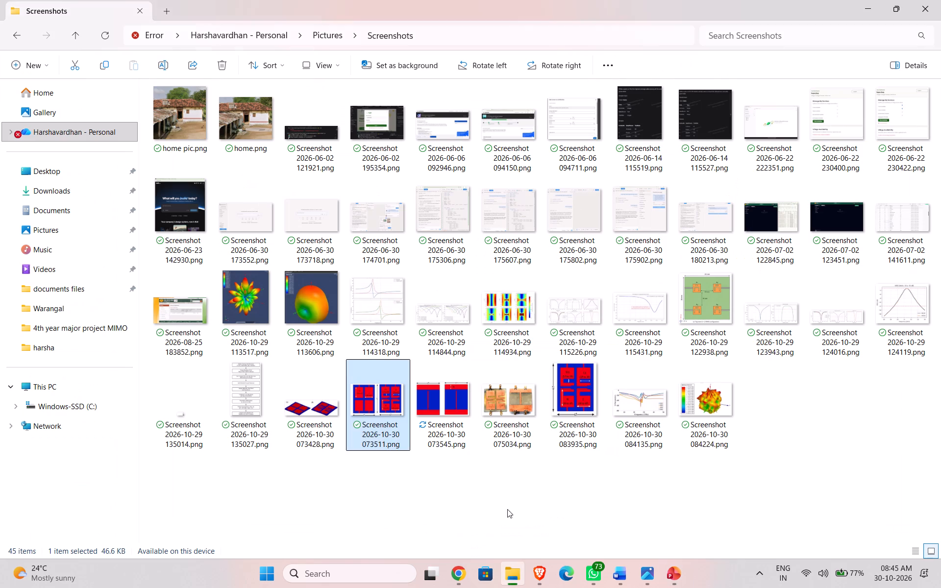
click(924, 5)
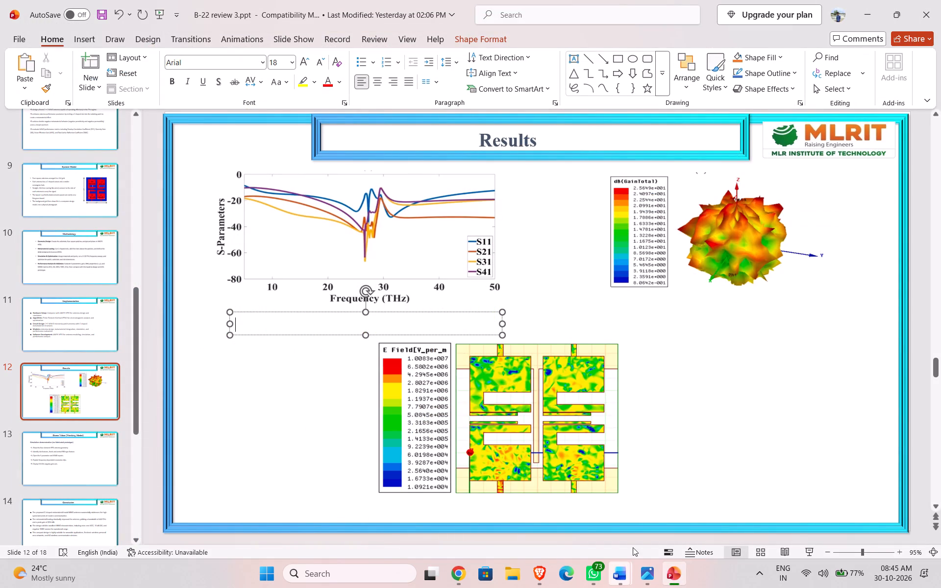
click(548, 525)
scroll(400, 360, up, 6)
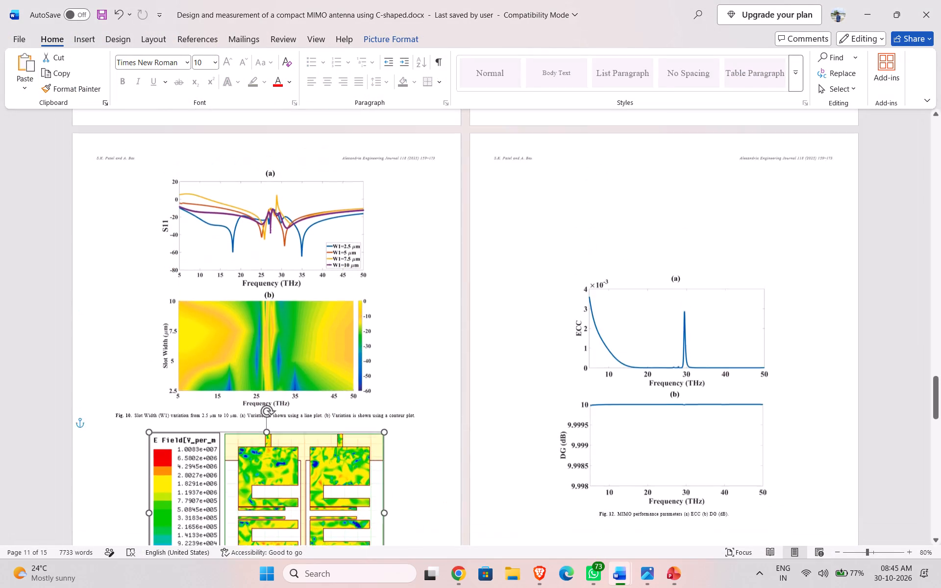
scroll(399, 360, up, 20)
scroll(399, 360, up, 19)
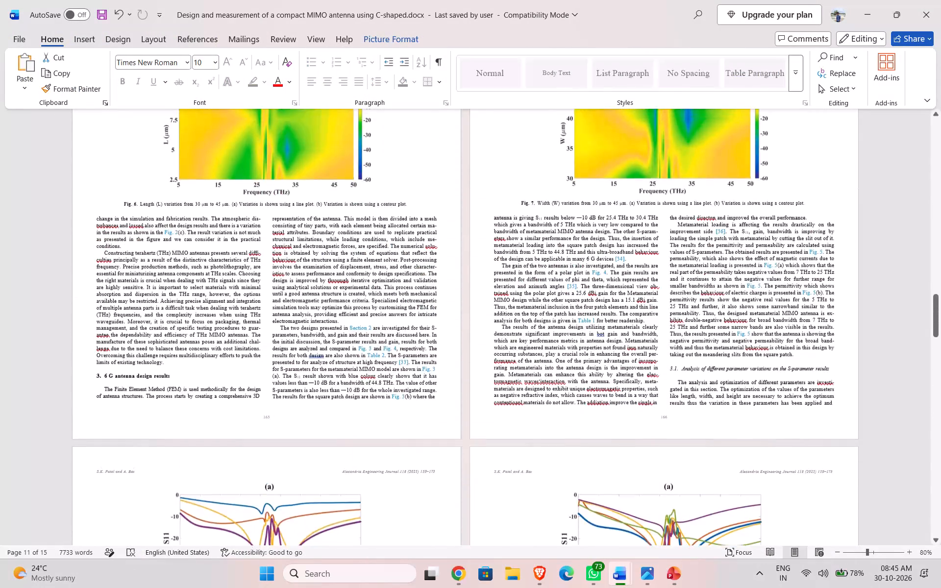
scroll(399, 360, up, 8)
scroll(399, 360, down, 2)
scroll(399, 360, up, 17)
click(399, 361)
scroll(399, 361, up, 2)
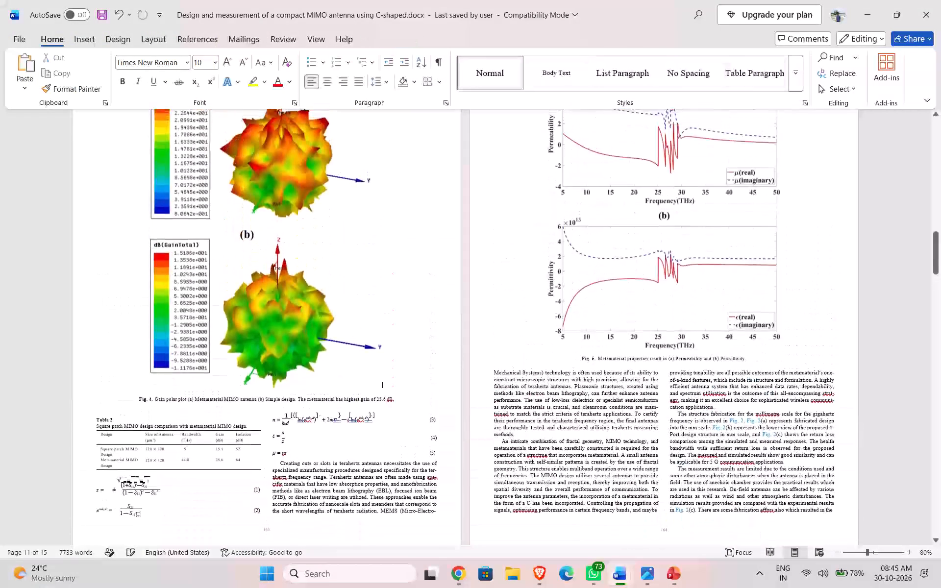
scroll(399, 361, up, 20)
scroll(399, 361, up, 4)
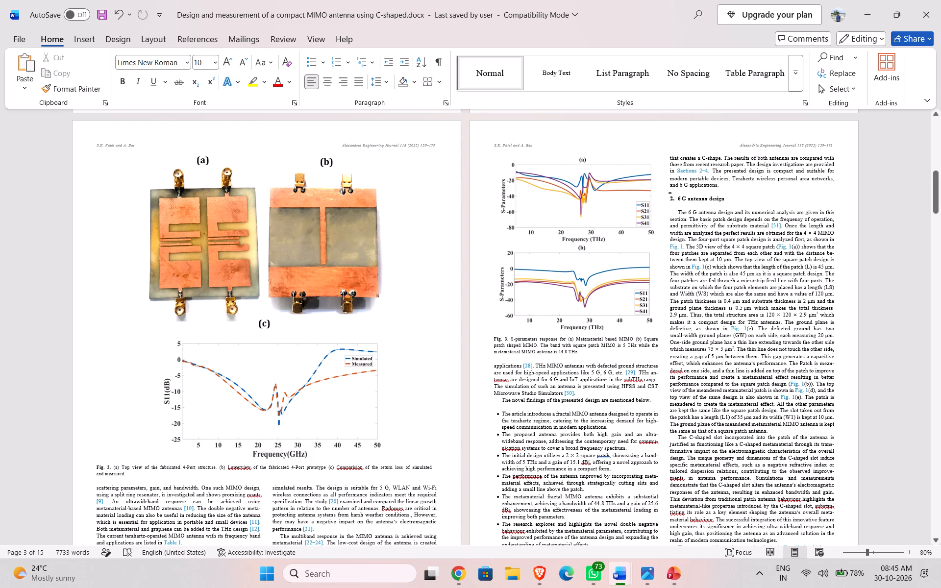
scroll(591, 398, up, 2)
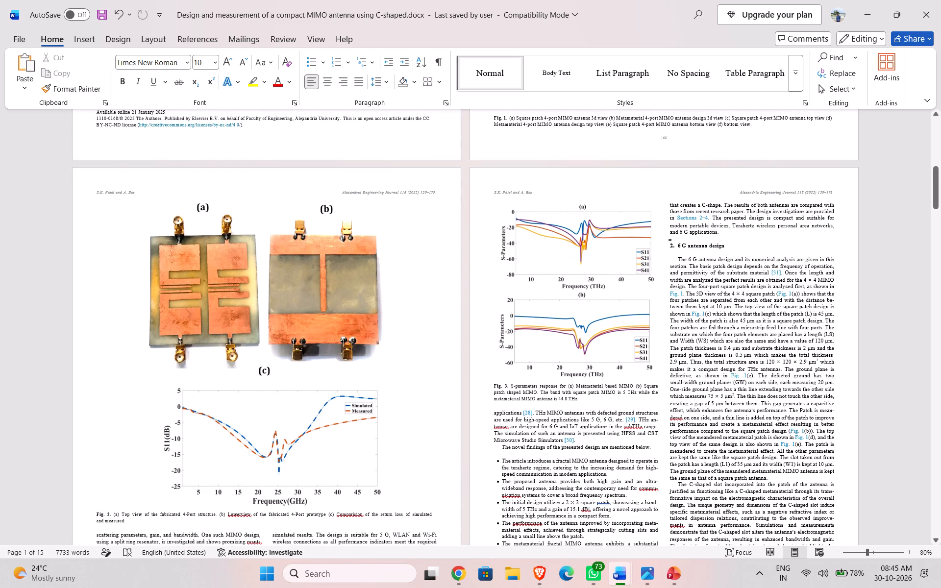
drag(509, 386, 522, 386)
drag(522, 386, 559, 385)
drag(559, 385, 557, 385)
key(ctrl+c)
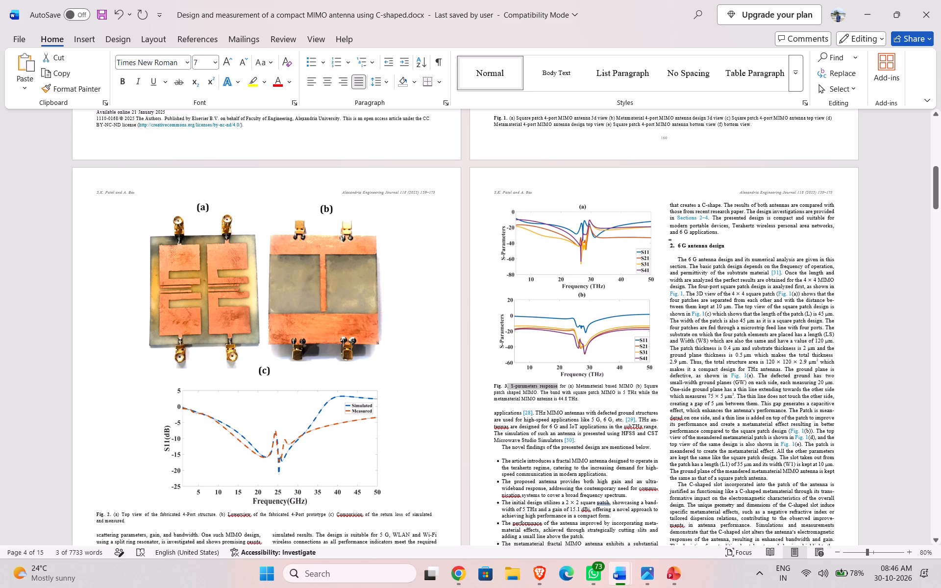
click(646, 520)
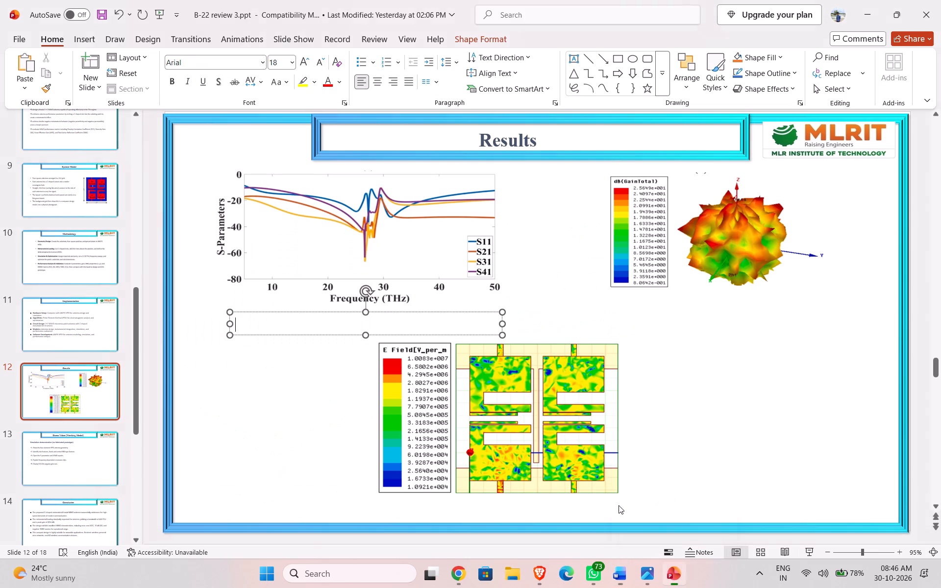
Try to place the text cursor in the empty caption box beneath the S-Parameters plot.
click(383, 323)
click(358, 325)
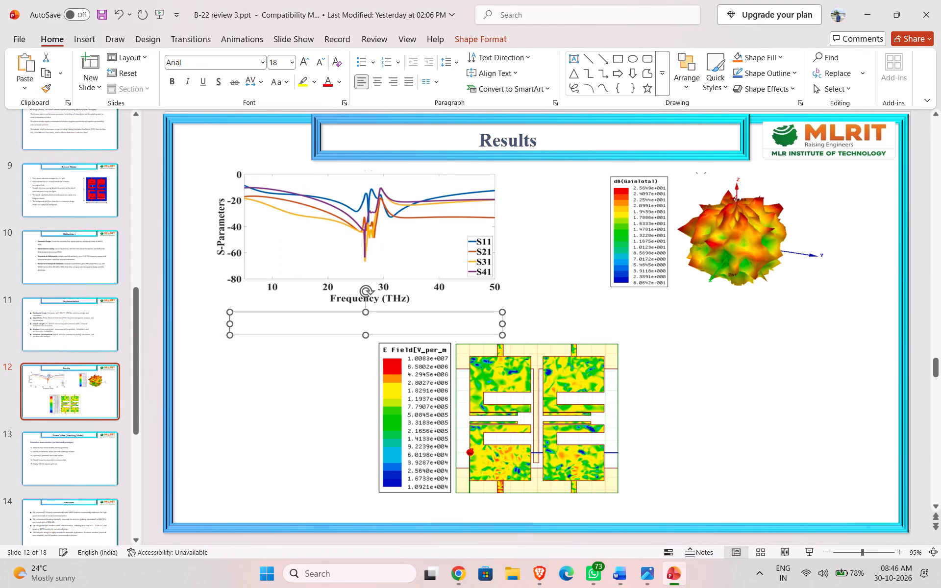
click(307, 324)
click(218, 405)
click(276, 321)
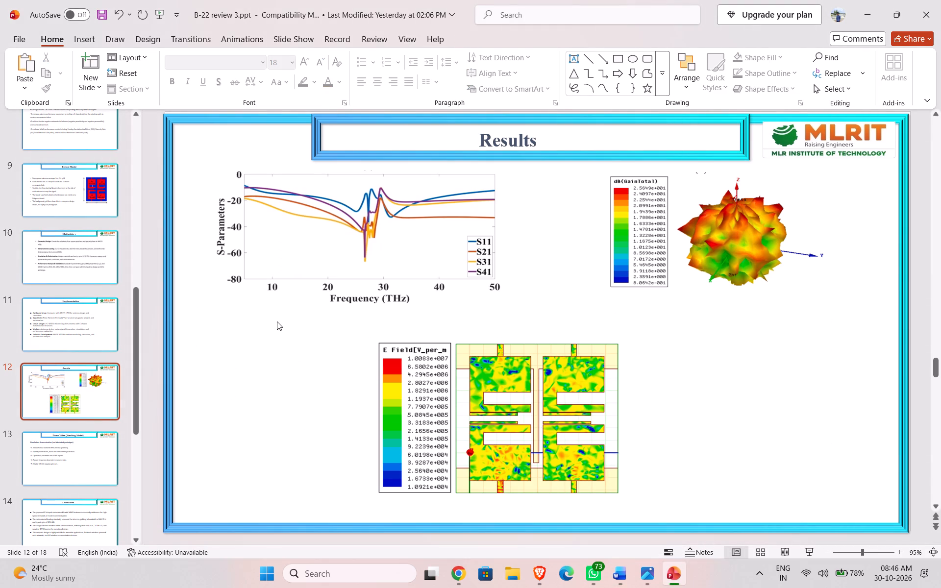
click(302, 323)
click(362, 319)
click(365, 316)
Insert a text box beneath the S-Parameters plot containing the copied caption "S-parameters response", without its leading period.
click(86, 38)
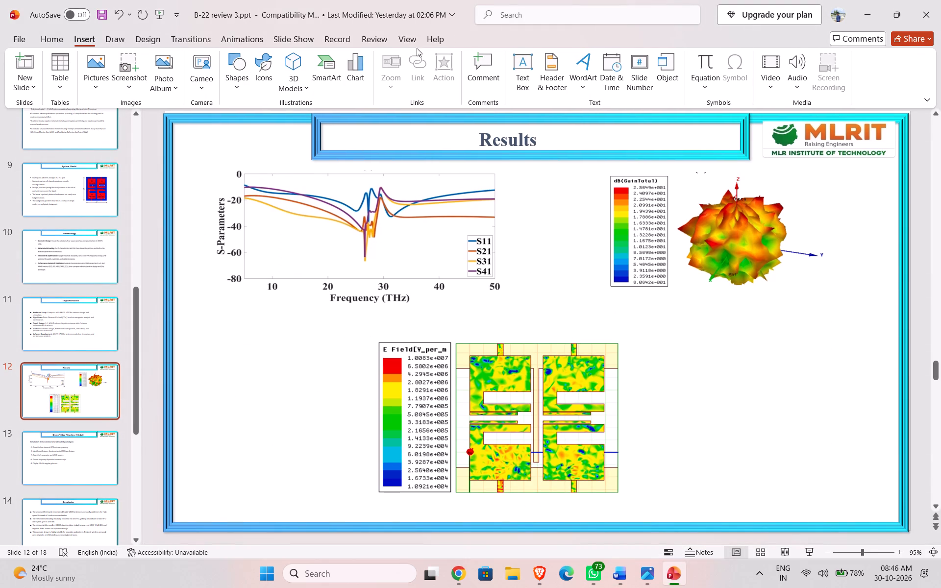
click(522, 62)
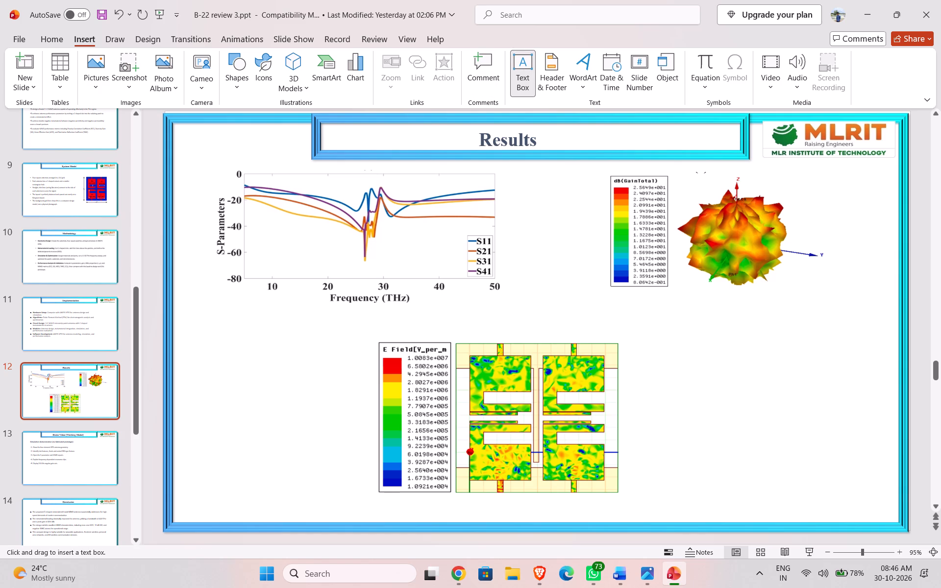
drag(220, 305, 445, 334)
drag(445, 334, 497, 332)
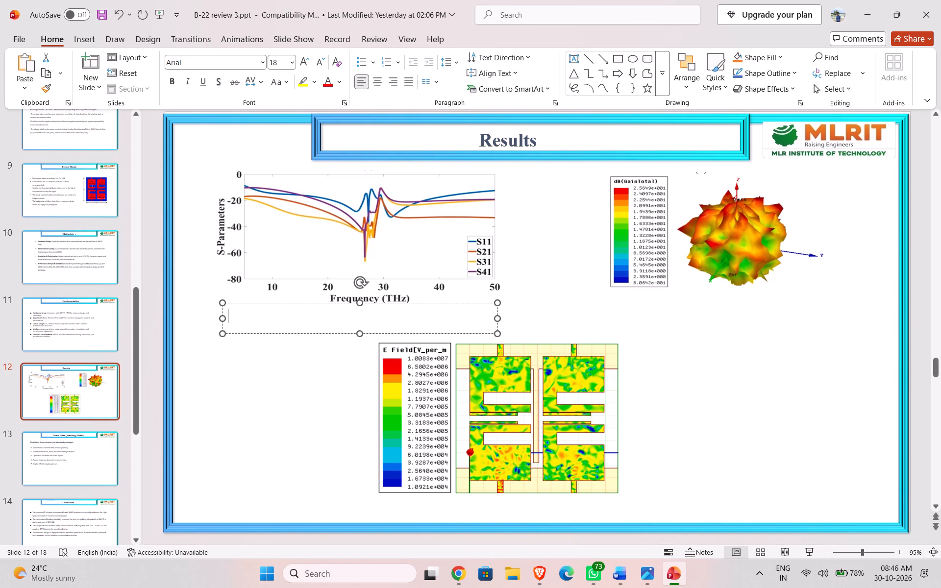
key(ctrl+v)
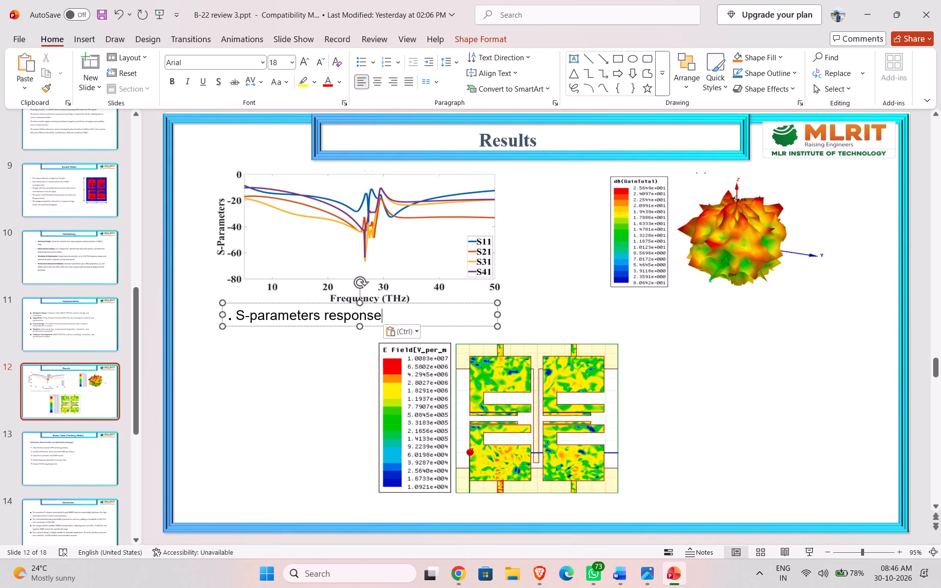
click(233, 316)
key(BackSpace)
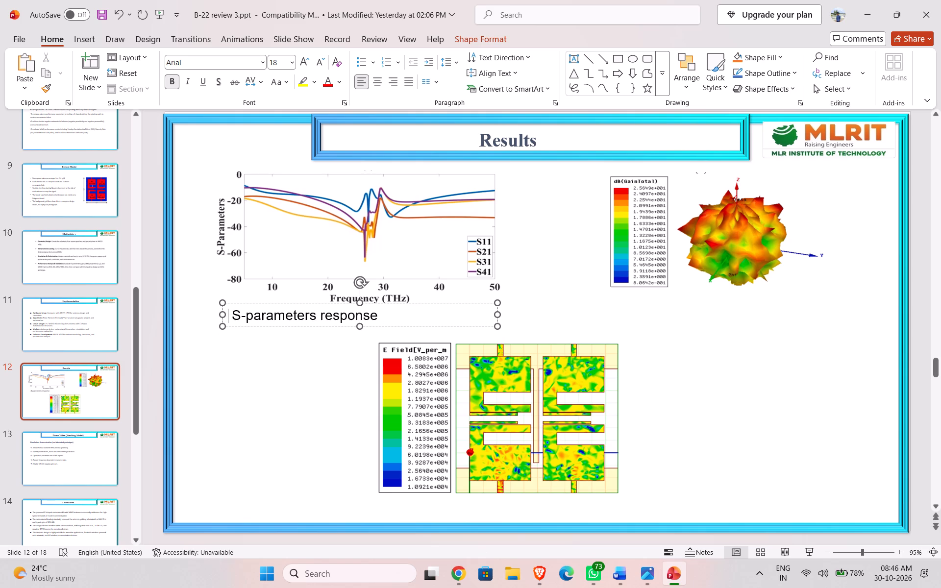
Reduce the "S-parameters response" caption's font size to 14.
click(387, 316)
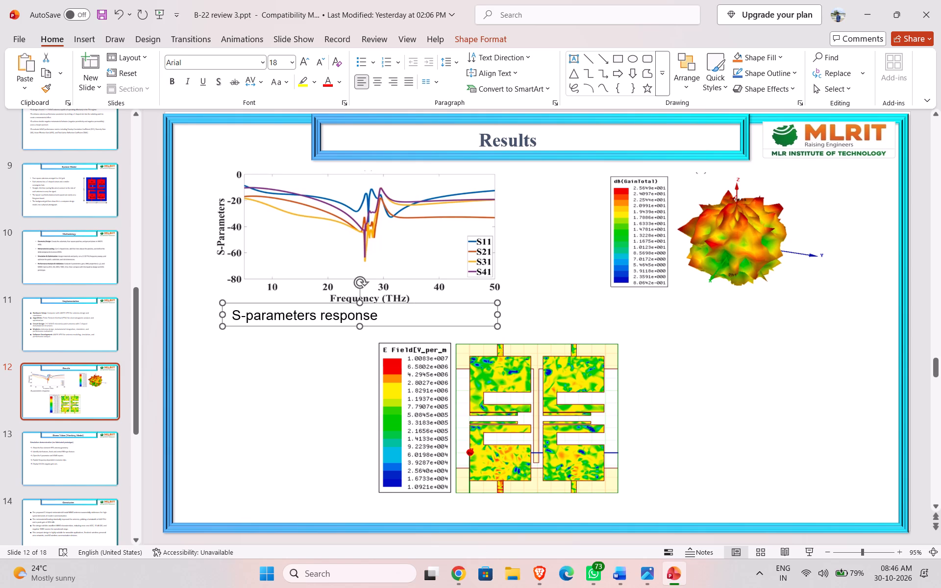
click(371, 317)
drag(377, 317, 216, 320)
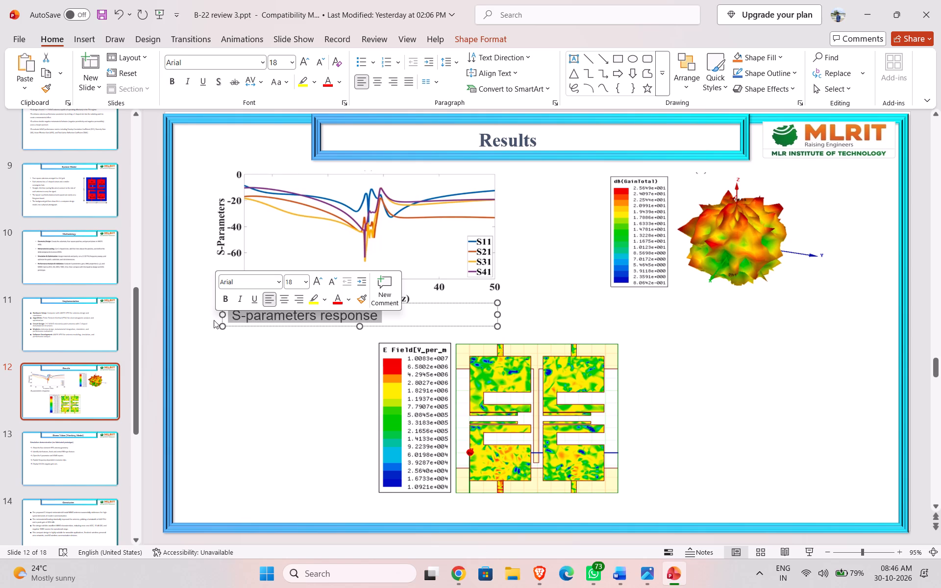
click(332, 283)
click(332, 283)
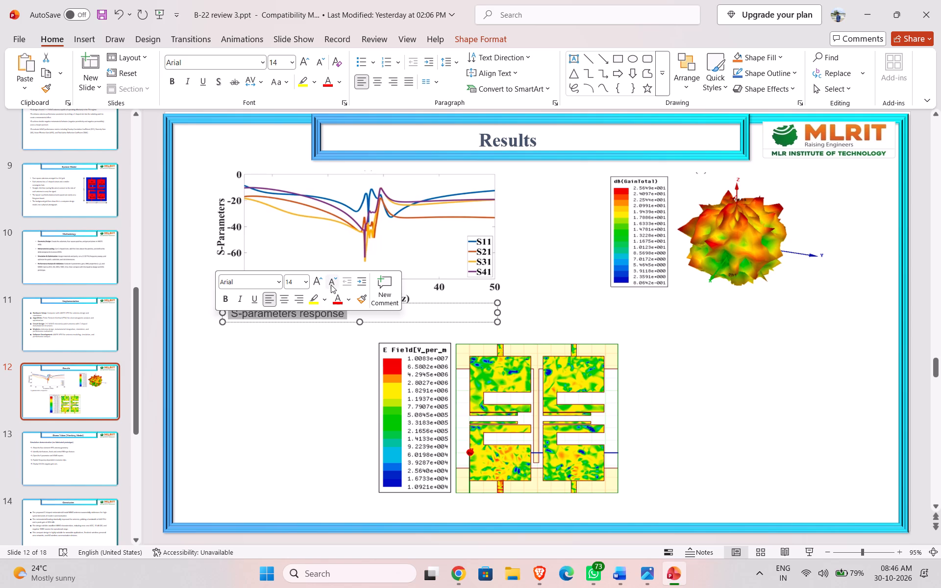
click(272, 366)
Move the "S-parameters response" caption right so its text sits centred under the plot's Frequency (THz) axis label.
click(279, 315)
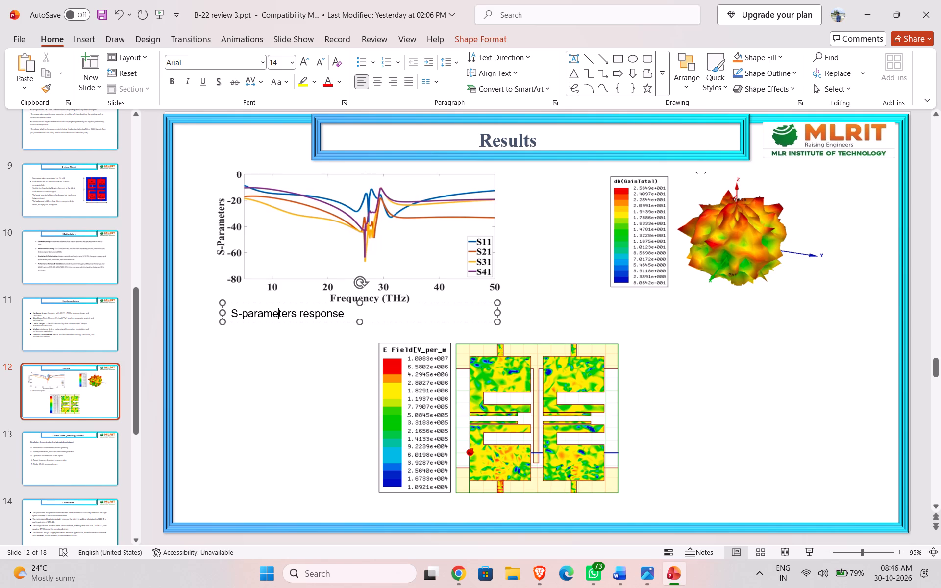
drag(271, 304, 309, 303)
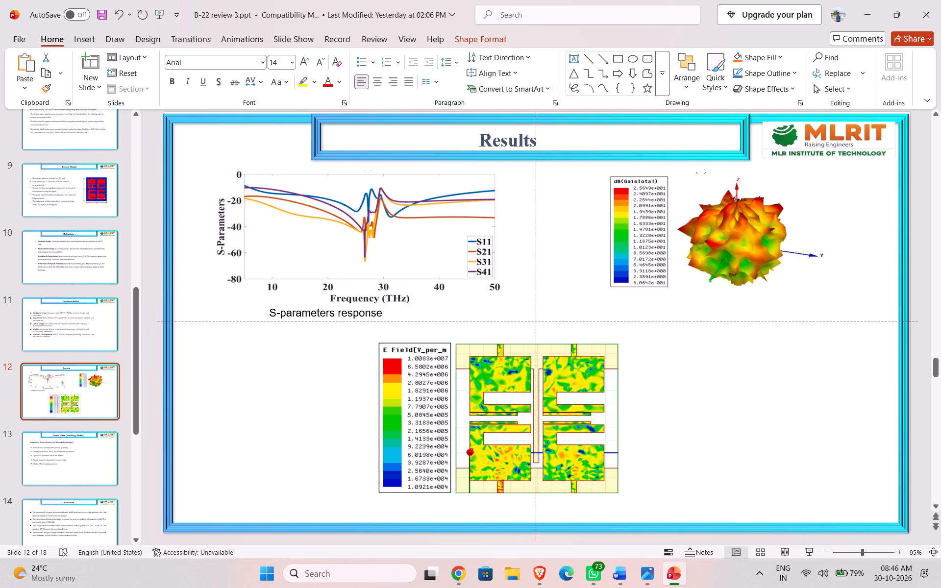
drag(309, 303, 338, 305)
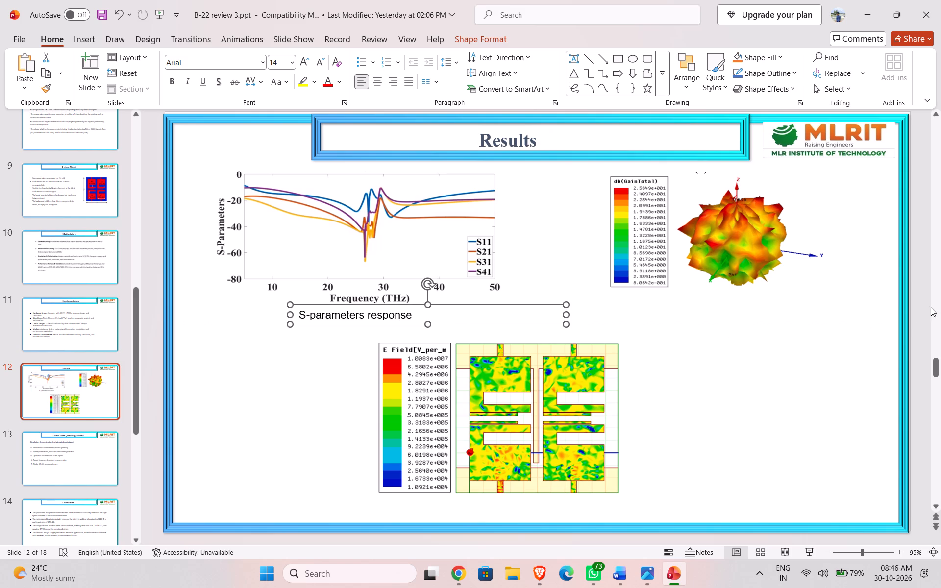
Draw an empty caption text box beneath the gain polar plot on the Results slide.
click(854, 313)
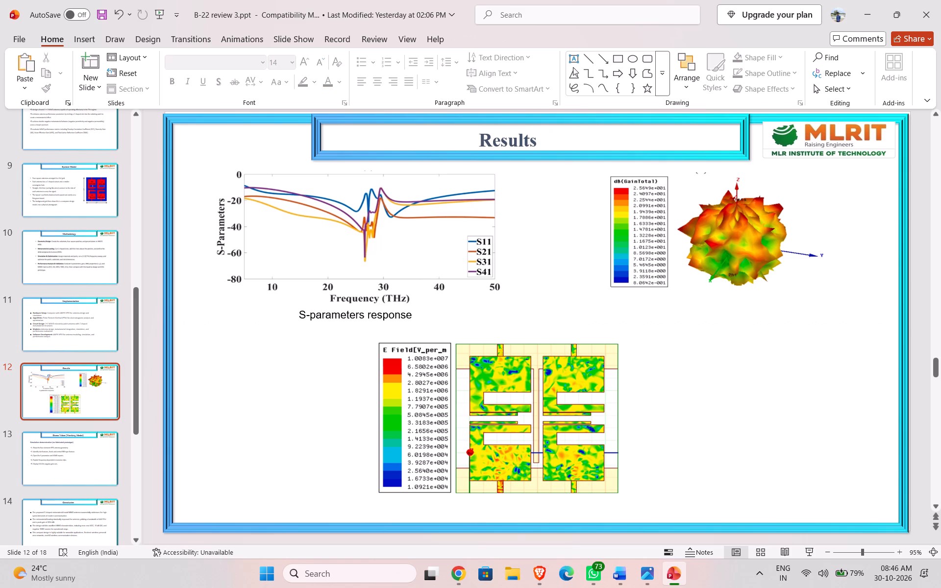
click(573, 62)
drag(614, 303, 648, 306)
drag(648, 306, 780, 323)
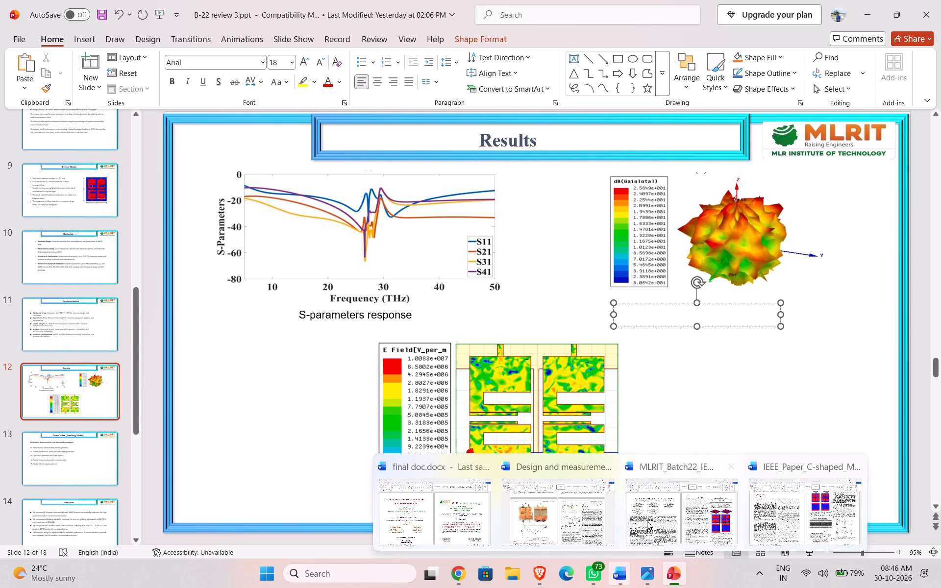
Copy "Gain polar plot" from the Fig. 4 caption in the Word paper into the empty caption box on the Results slide.
click(577, 527)
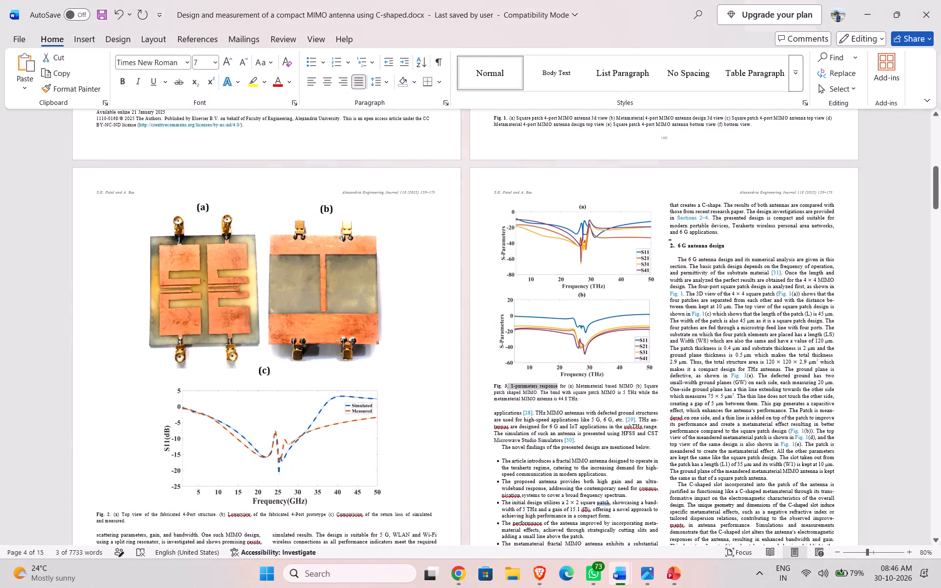
scroll(474, 352, down, 20)
scroll(474, 352, down, 5)
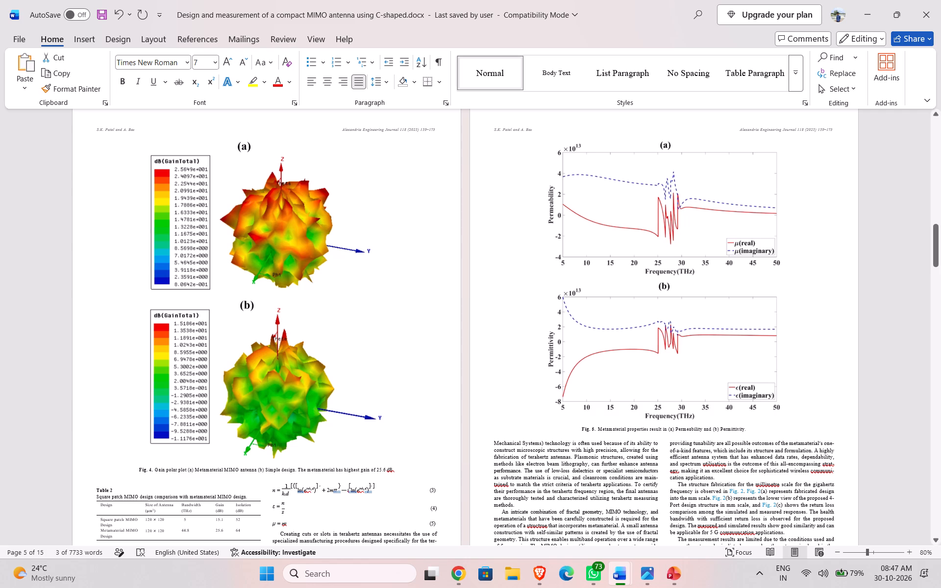
drag(154, 468, 156, 468)
drag(156, 468, 185, 471)
key(ctrl+c)
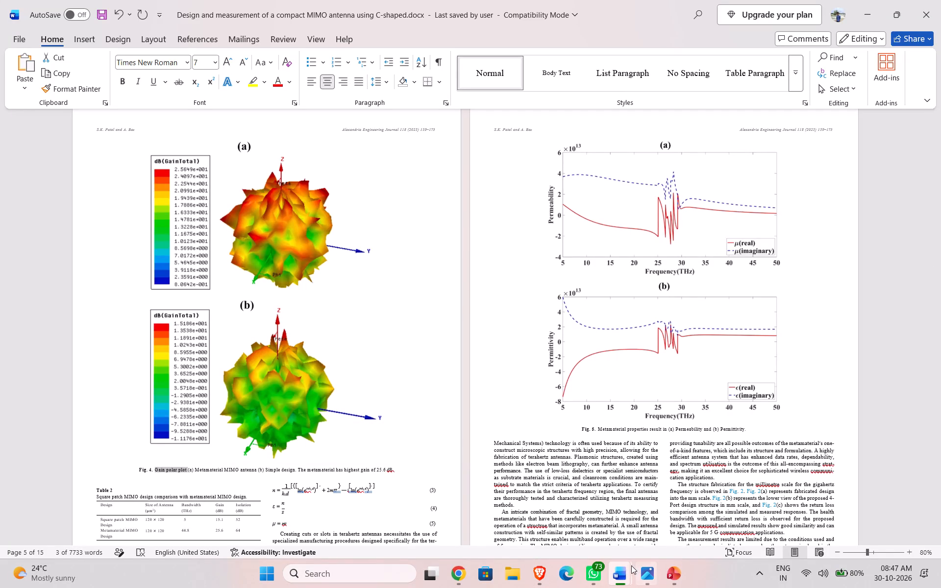
click(665, 572)
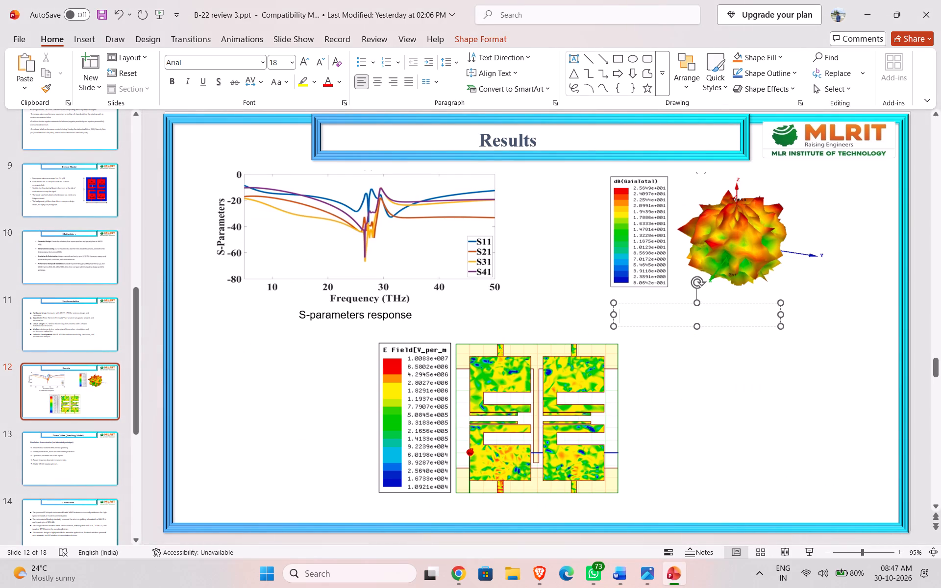
key(ctrl+v)
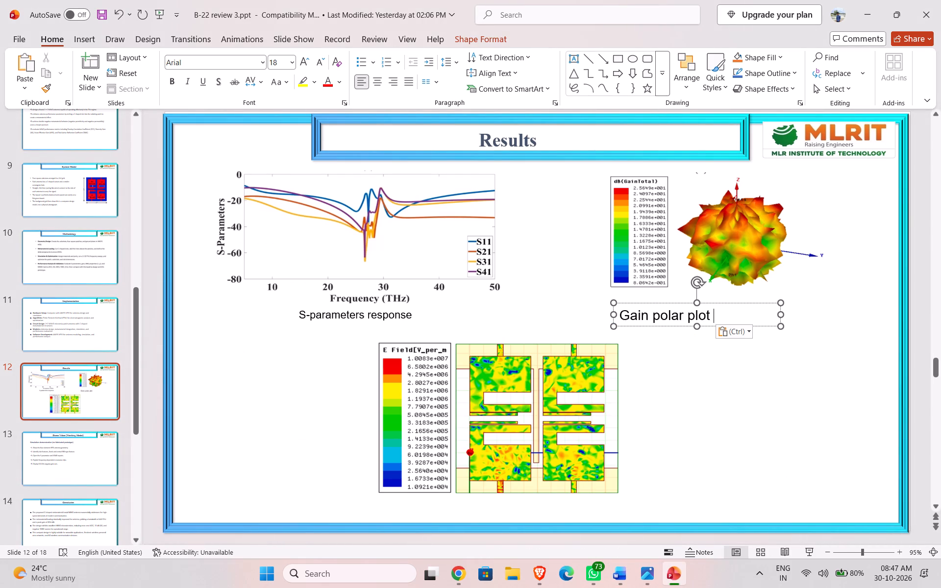
Reduce the "Gain polar plot" caption's font size to 12.
triple_click(661, 311)
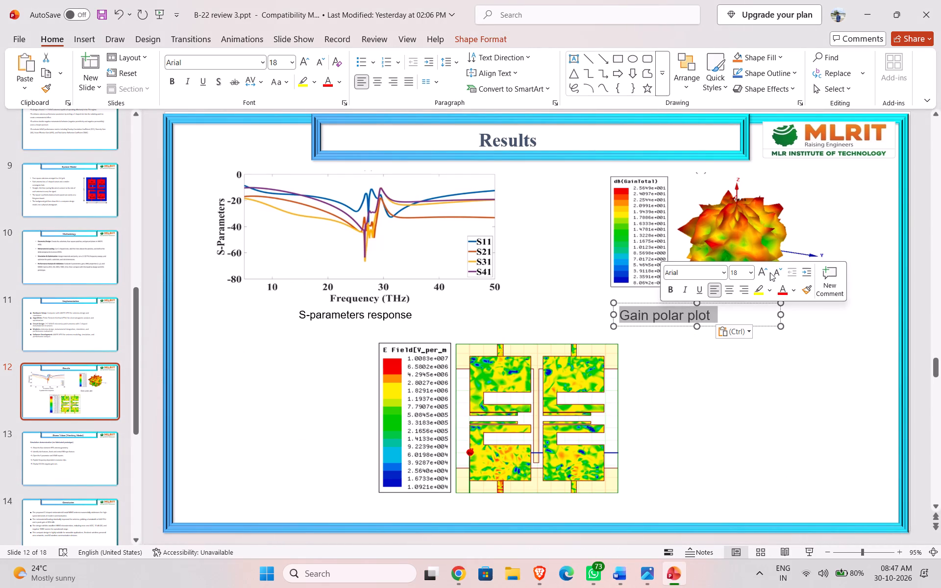
double_click(776, 272)
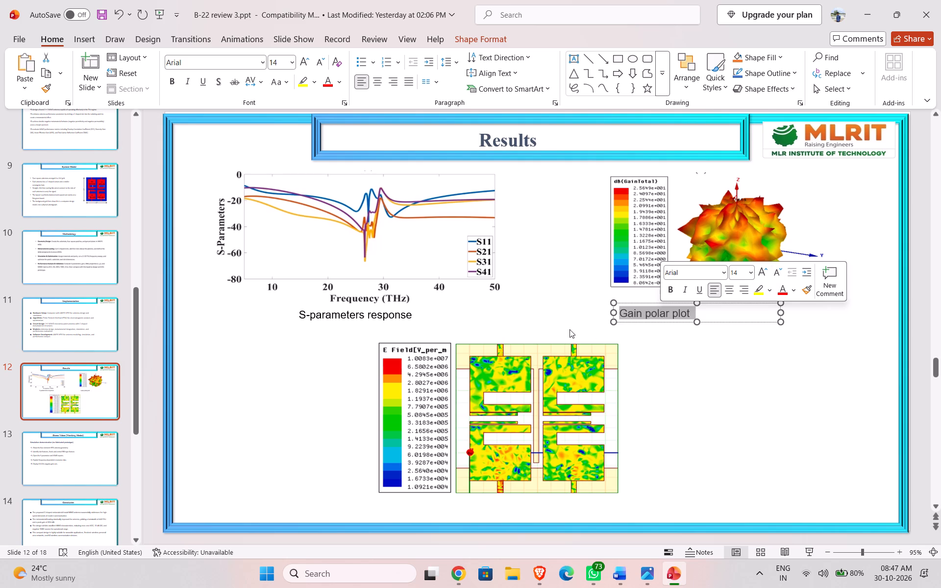
click(374, 310)
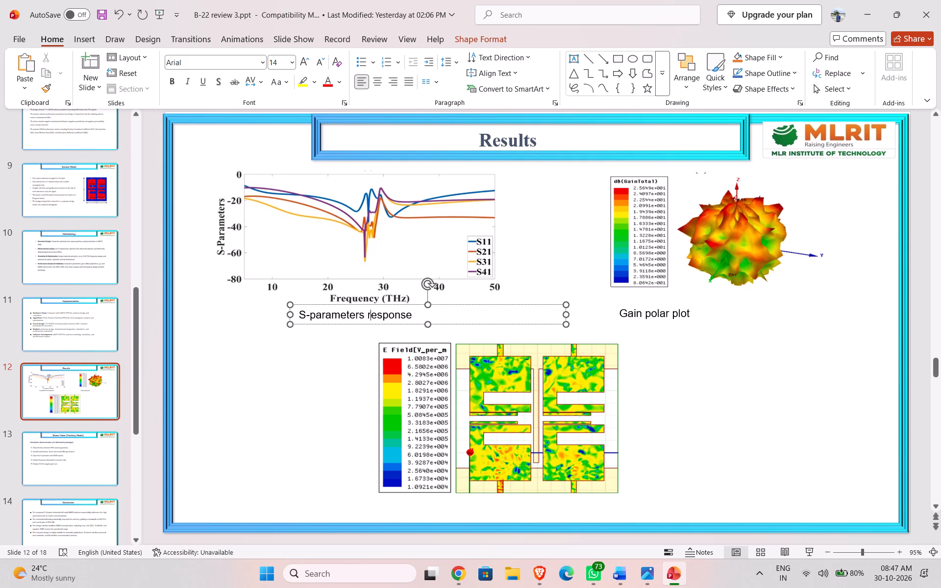
click(670, 314)
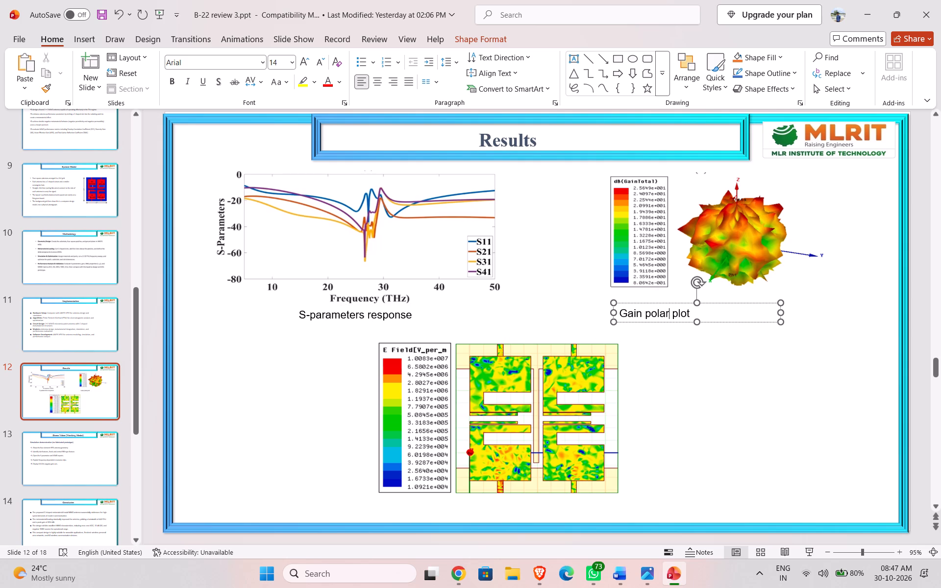
triple_click(682, 315)
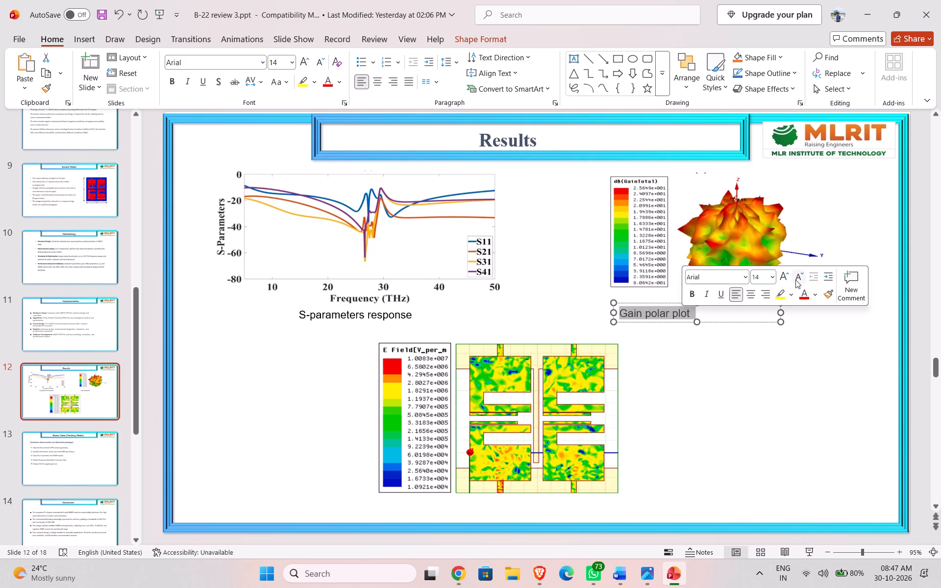
click(795, 280)
click(660, 350)
Move the "Gain polar plot" caption right so its text sits beneath the 3D gain plot.
click(651, 314)
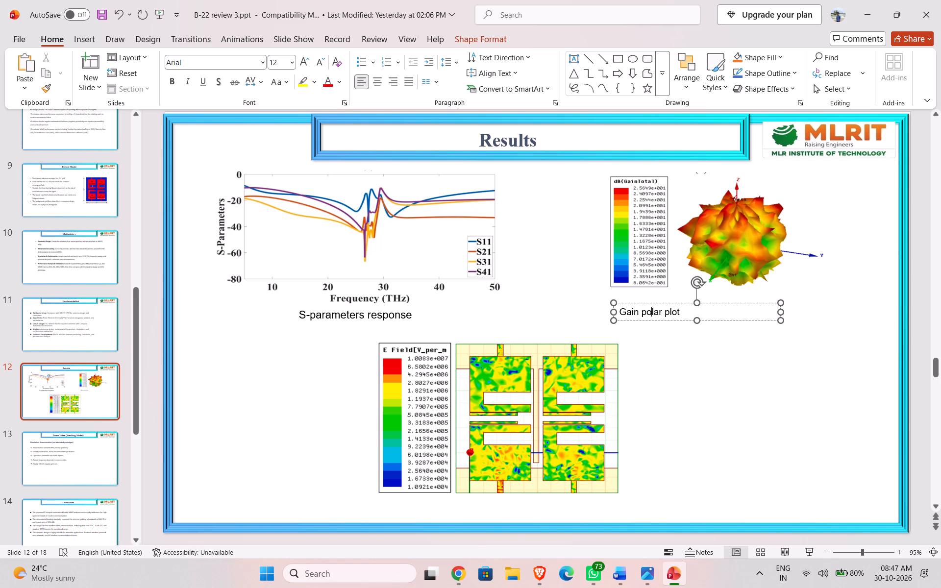
drag(642, 319, 647, 319)
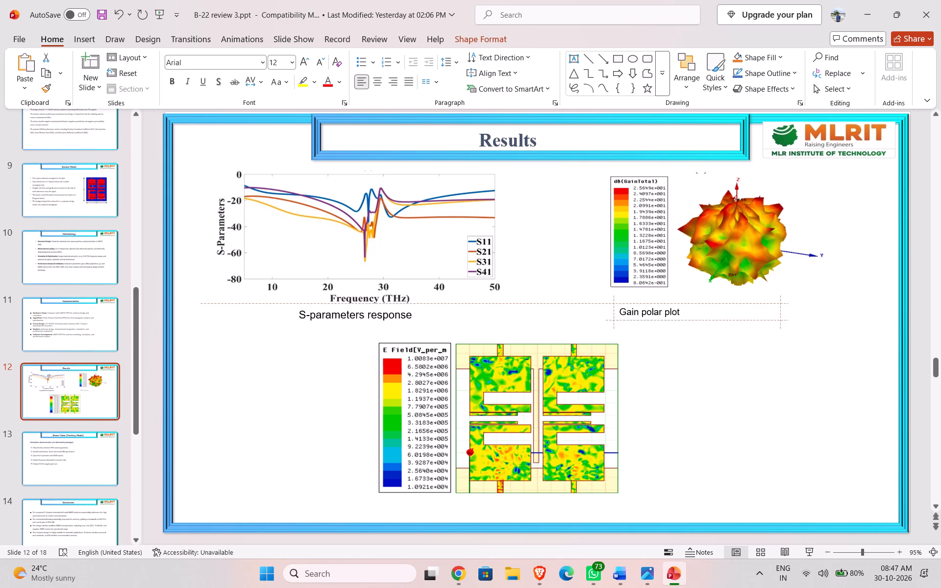
drag(647, 319, 696, 317)
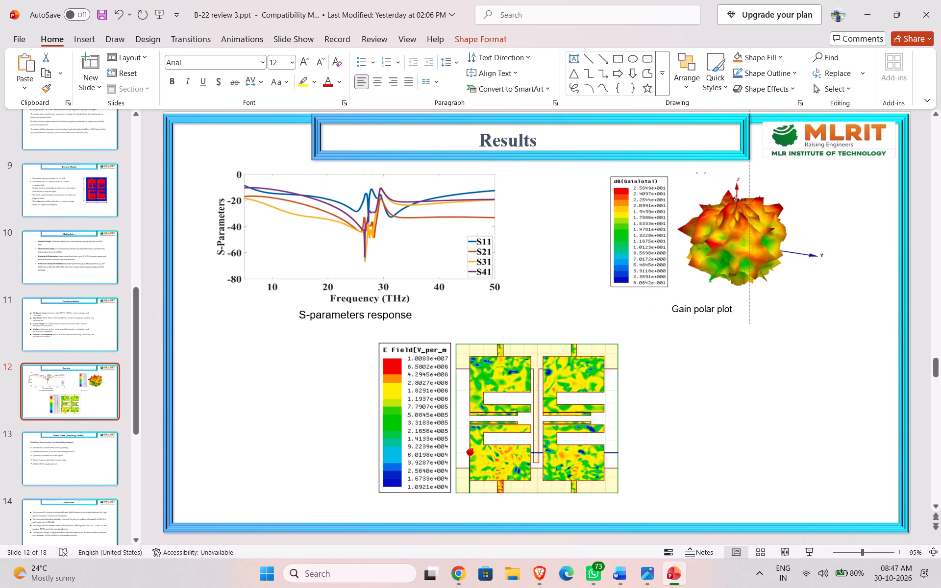
drag(696, 317, 700, 318)
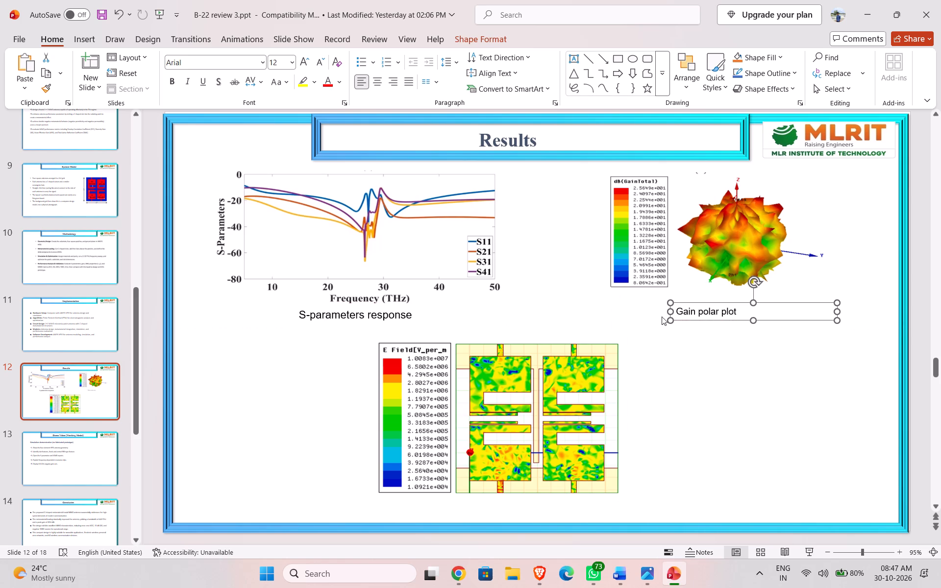
click(658, 314)
Add a four-diamond bullet to the "Gain polar plot" caption.
click(687, 312)
click(369, 65)
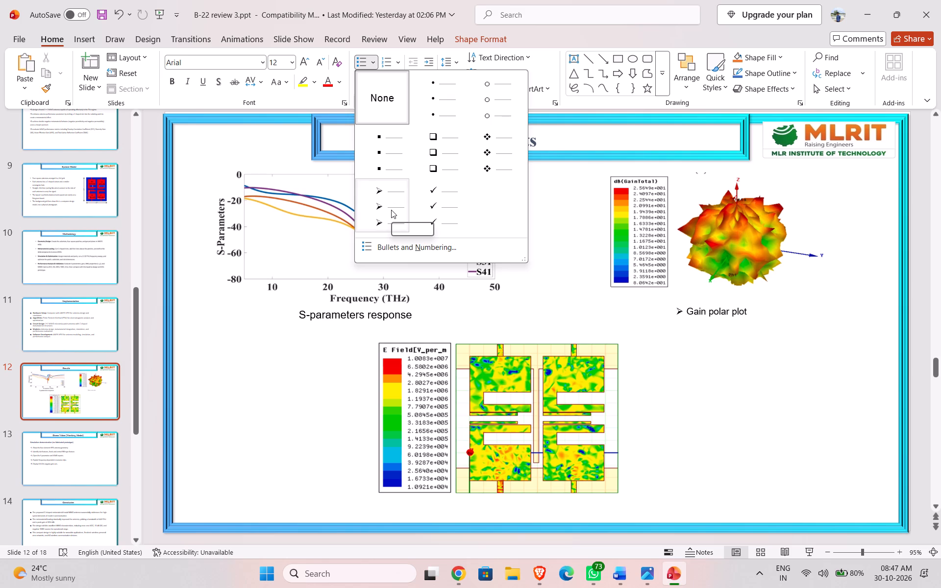
click(485, 158)
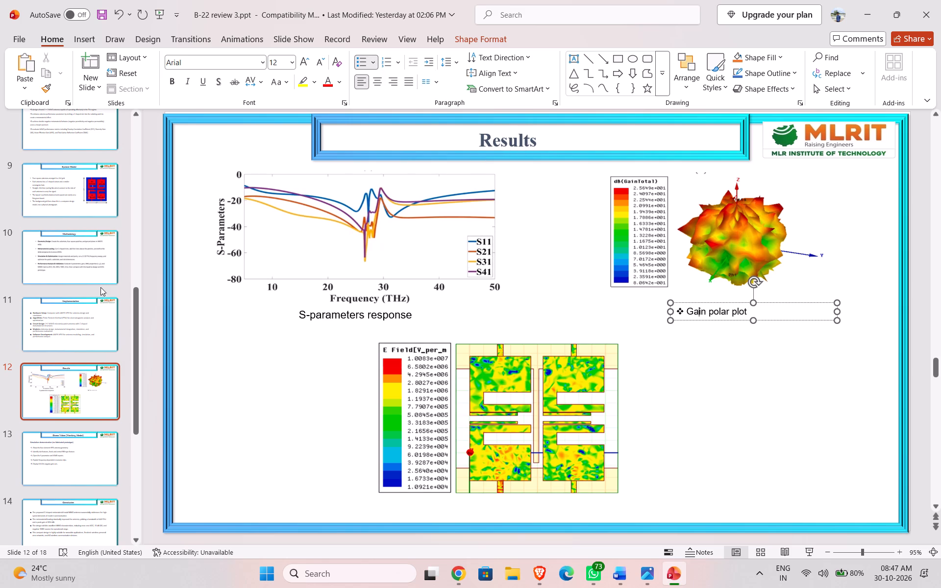
Add the same four-diamond bullet to the "S-parameters response" caption.
click(305, 320)
triple_click(300, 313)
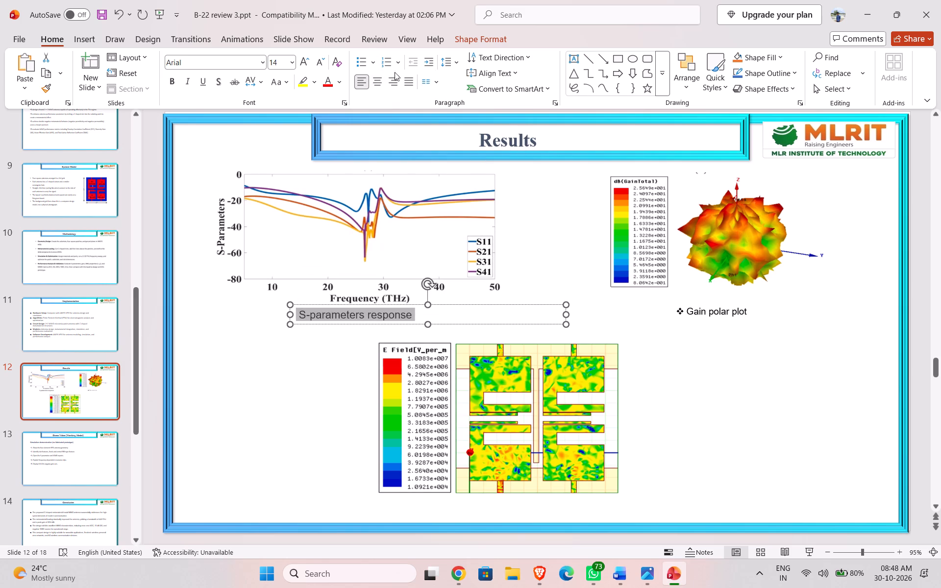
click(373, 67)
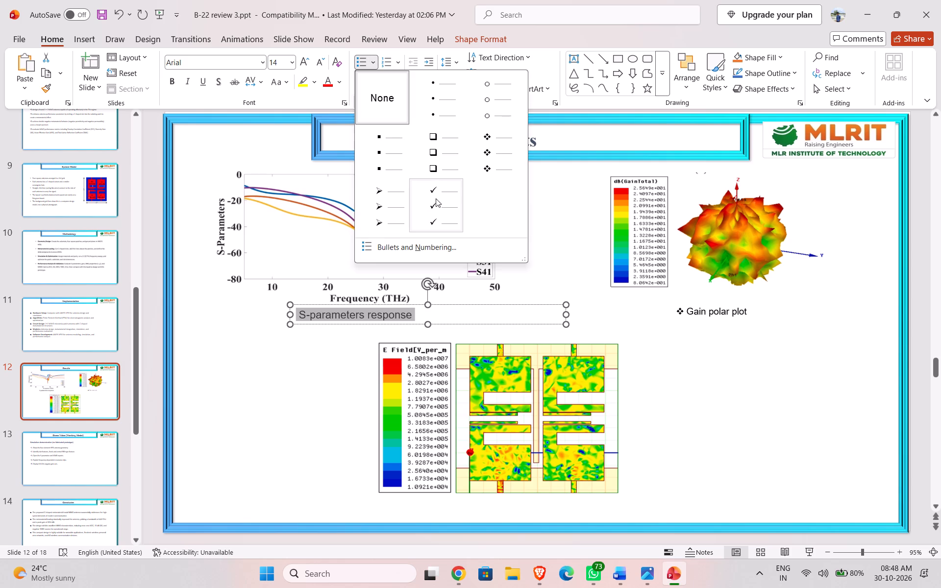
click(496, 139)
click(250, 399)
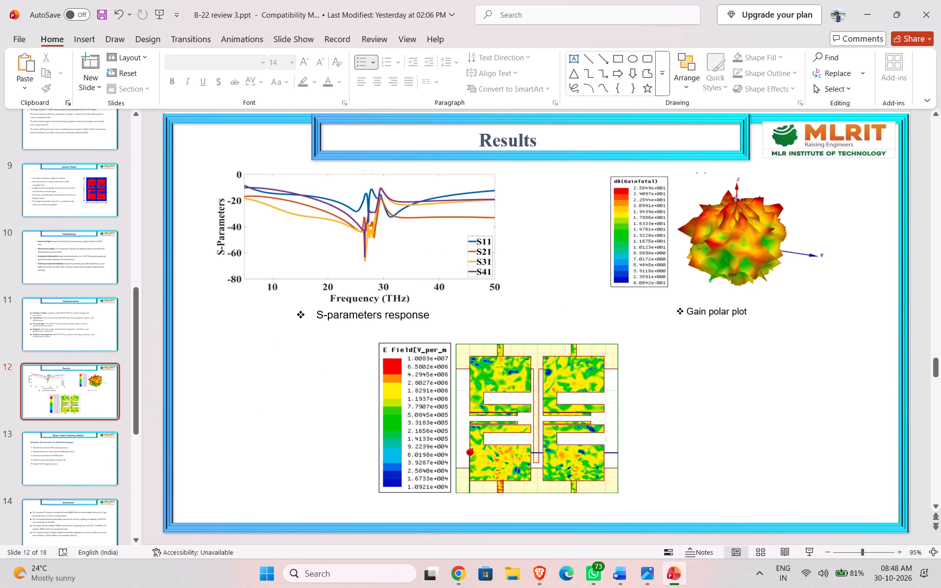
Draw an empty caption text box beneath the E-field figure and nudge it slightly up and right.
click(572, 58)
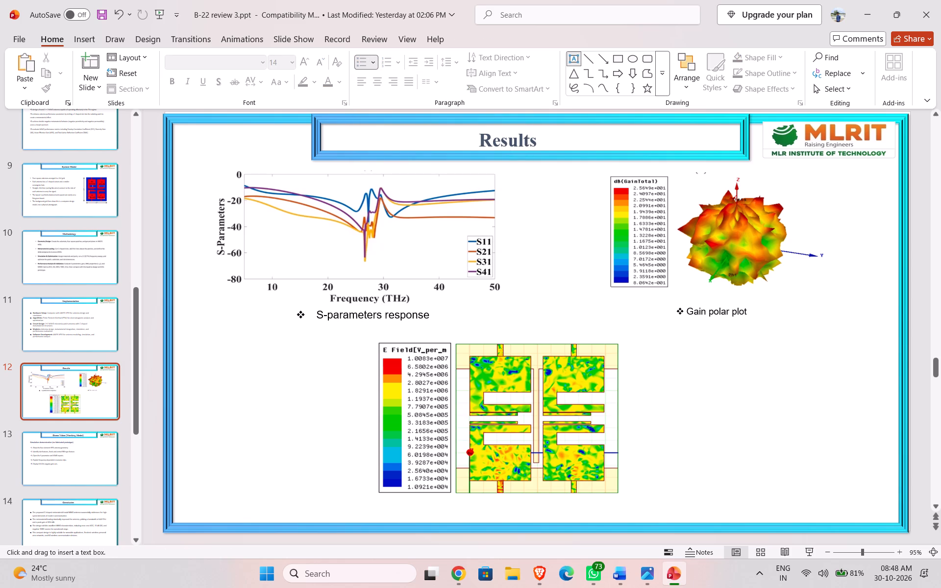
drag(396, 504, 555, 528)
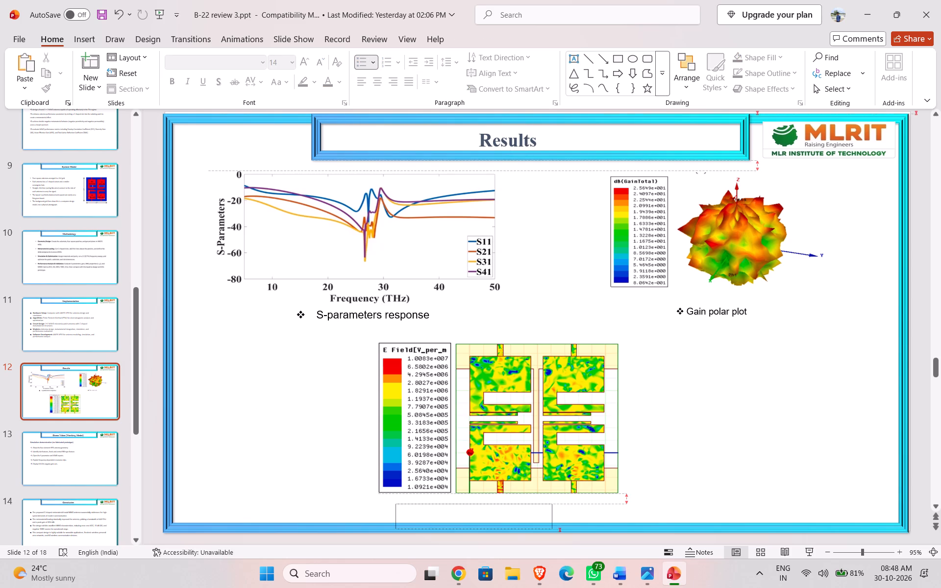
drag(555, 528, 591, 521)
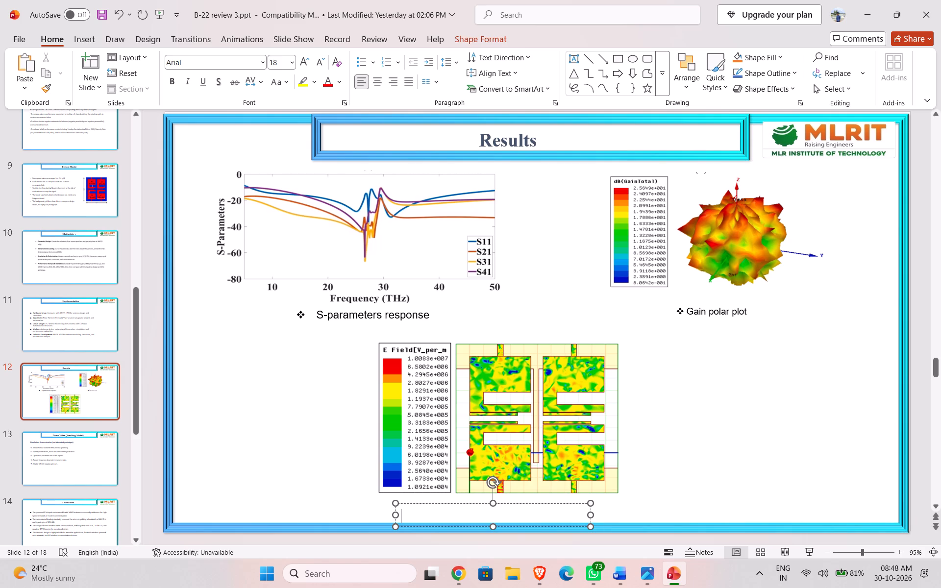
drag(474, 505, 478, 500)
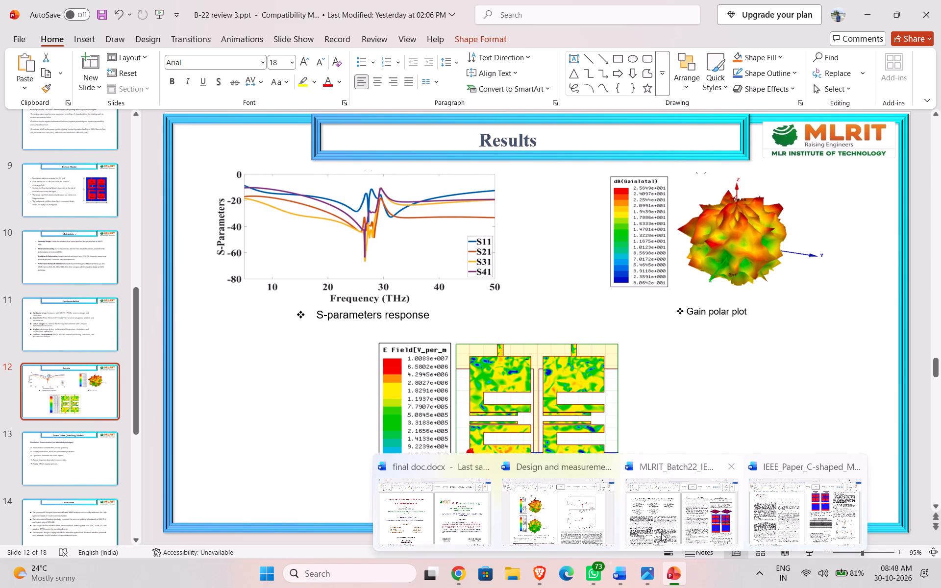
In the Word paper on the C-shaped MIMO antenna, copy "E-Field distribution" from the Fig. 11 caption.
click(582, 521)
scroll(536, 340, down, 3)
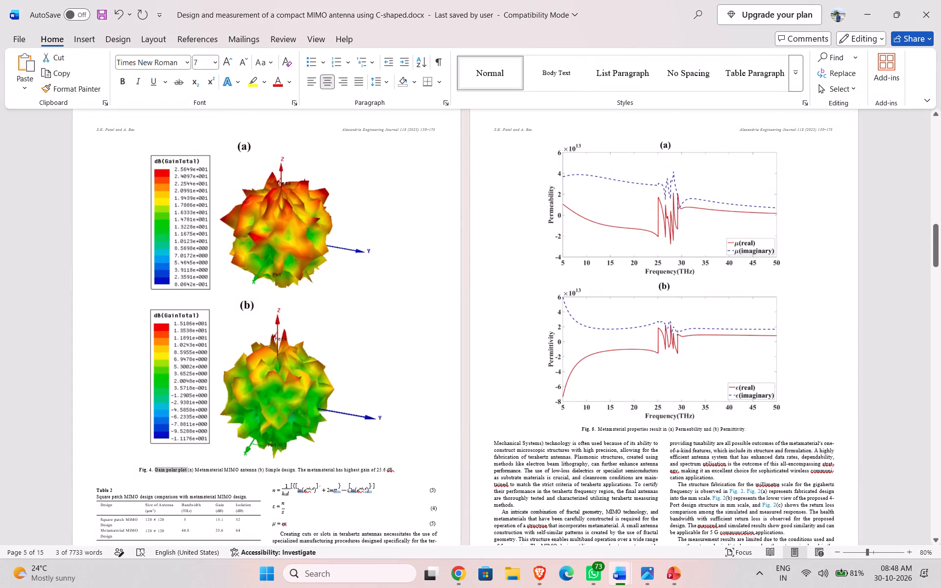
scroll(536, 340, down, 20)
scroll(536, 340, down, 20)
scroll(536, 340, down, 2)
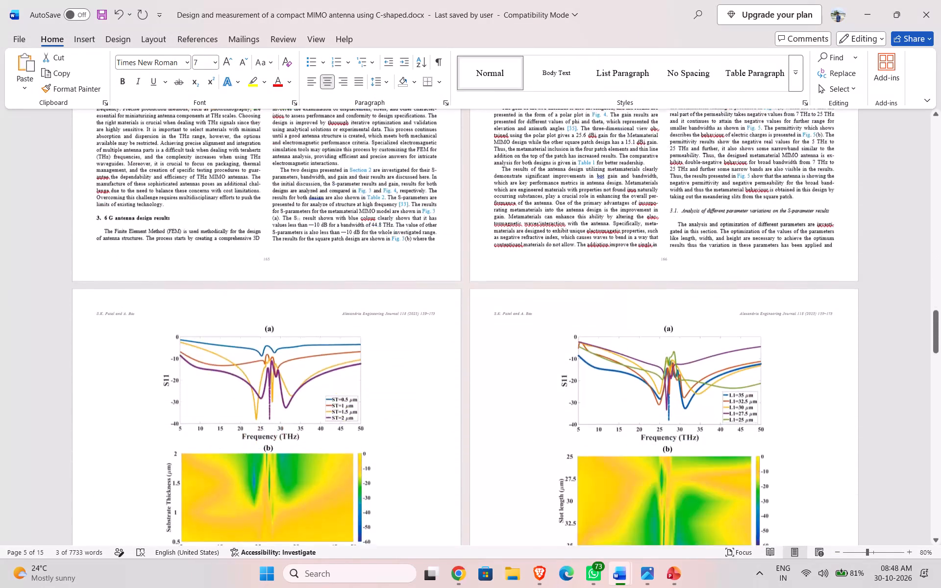
scroll(537, 340, down, 20)
scroll(537, 340, down, 9)
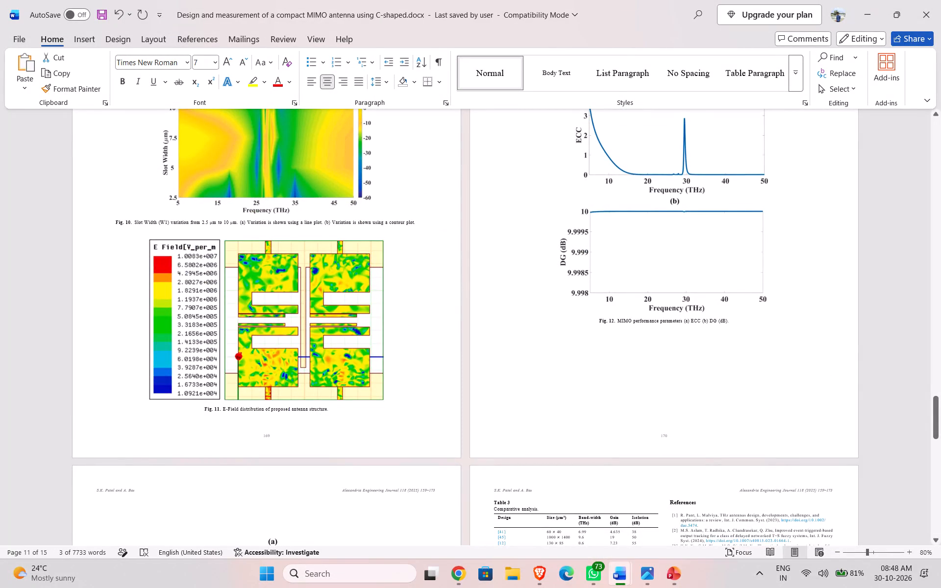
drag(223, 408, 269, 408)
drag(269, 408, 264, 408)
key(ctrl+c)
Return to the PowerPoint presentation and paste the copied phrase into the empty caption box beneath the E-field figure.
scroll(596, 370, up, 4)
scroll(596, 369, down, 3)
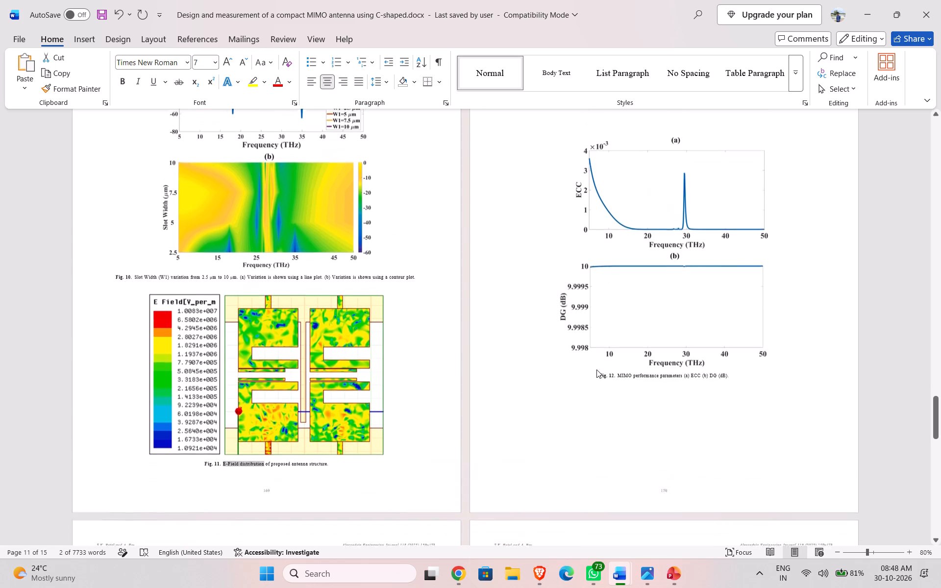
scroll(596, 369, down, 20)
scroll(596, 369, down, 7)
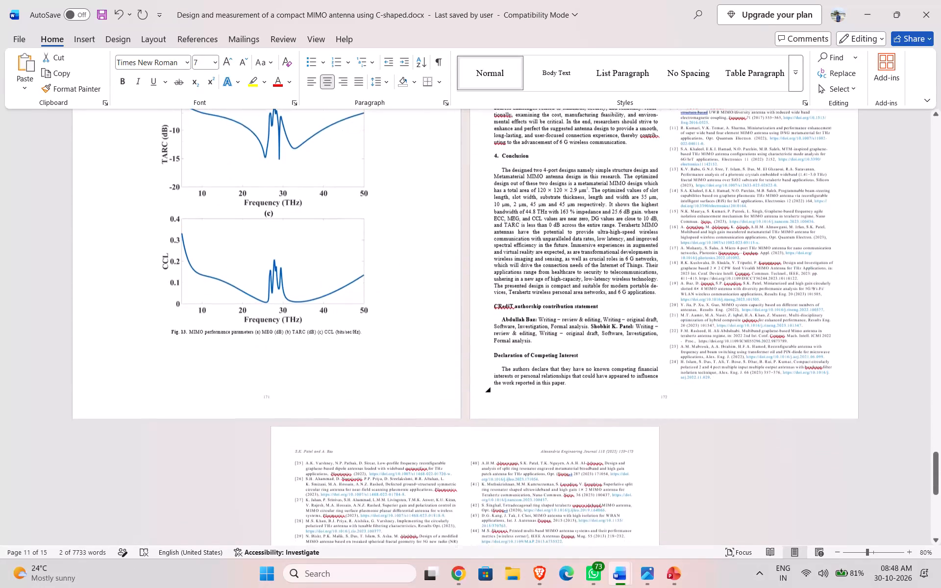
scroll(591, 389, down, 3)
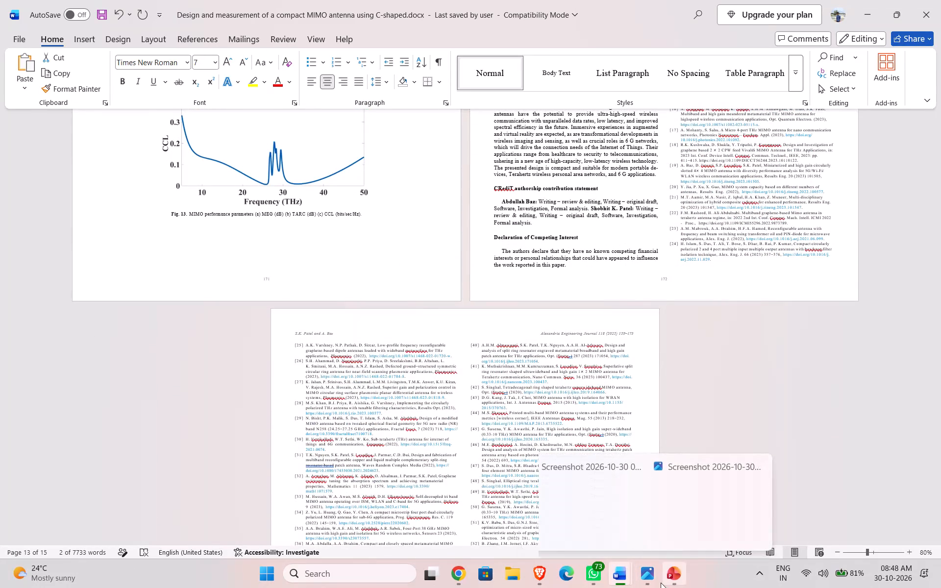
click(674, 530)
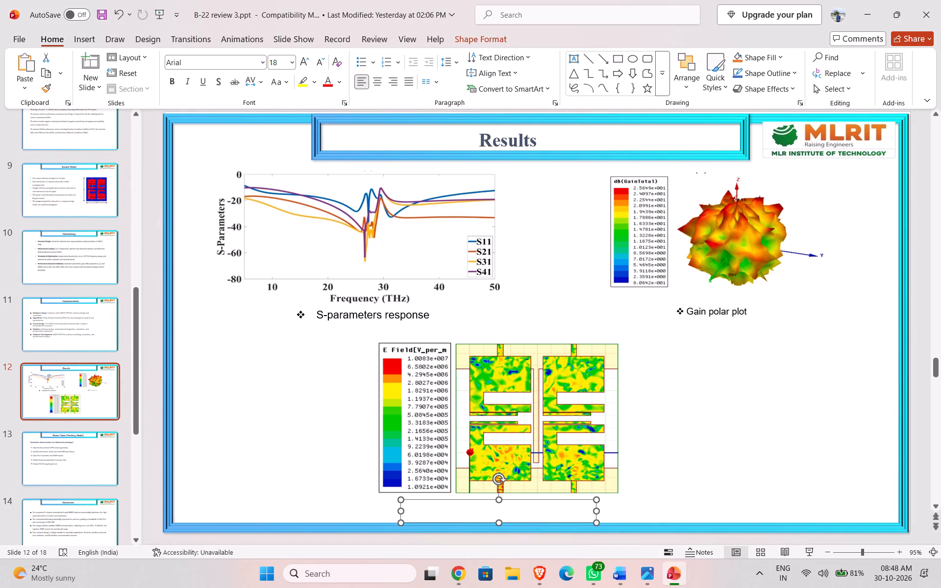
key(ctrl+v)
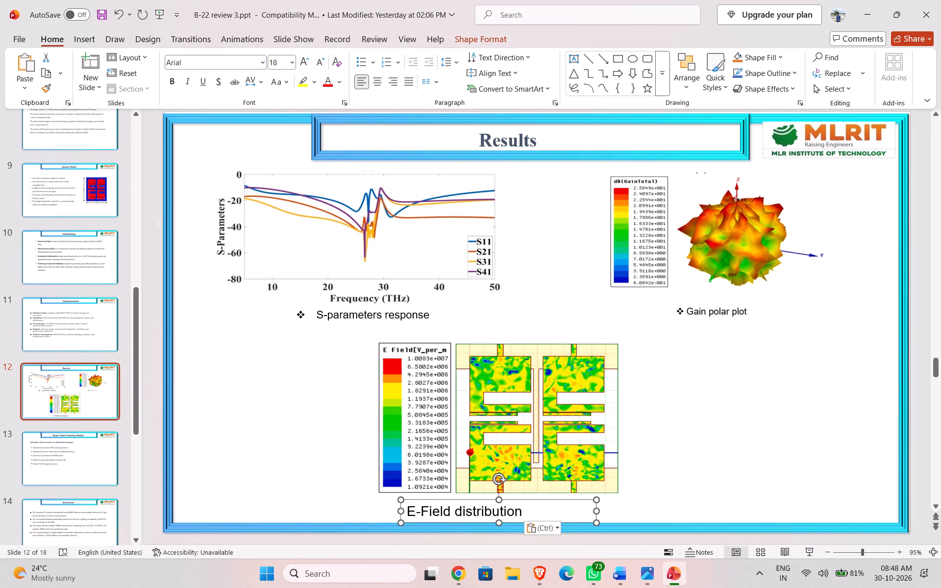
Reduce the "E-Field distribution" caption to 14 pt and give it a four-diamond bullet.
triple_click(512, 514)
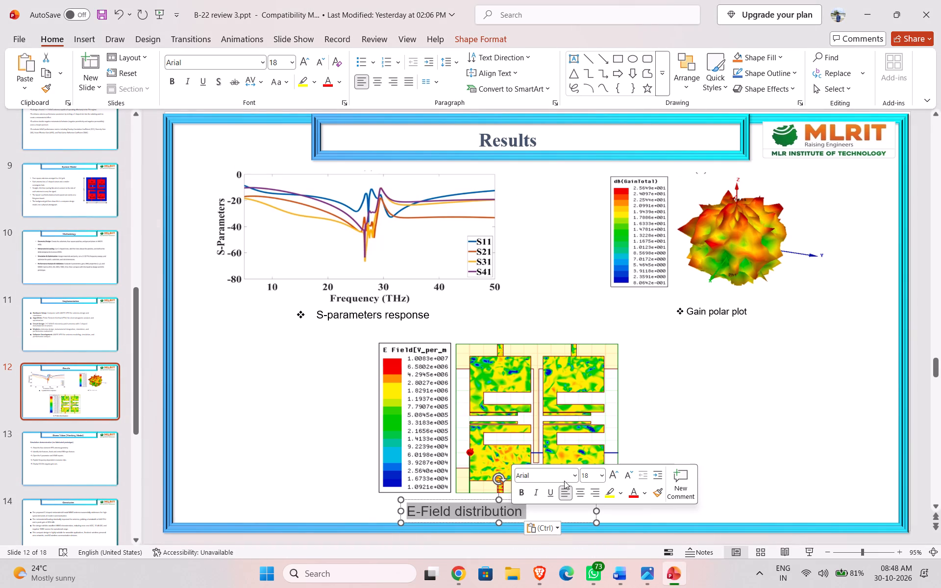
double_click(632, 475)
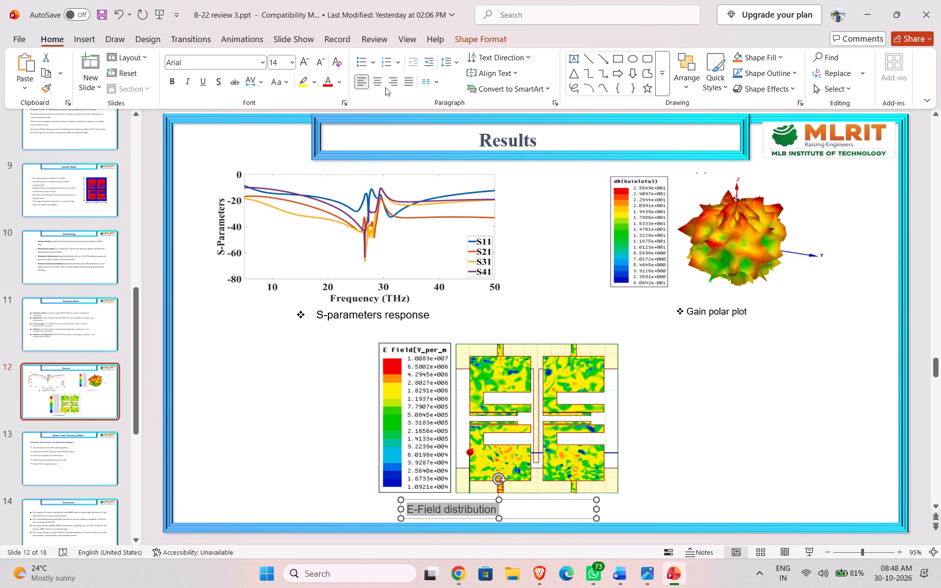
click(375, 66)
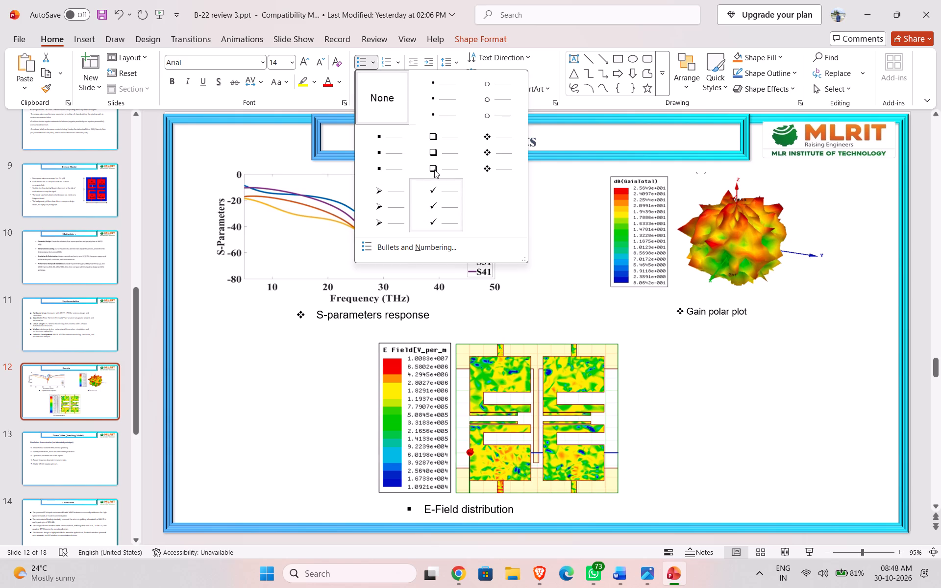
click(482, 157)
click(876, 321)
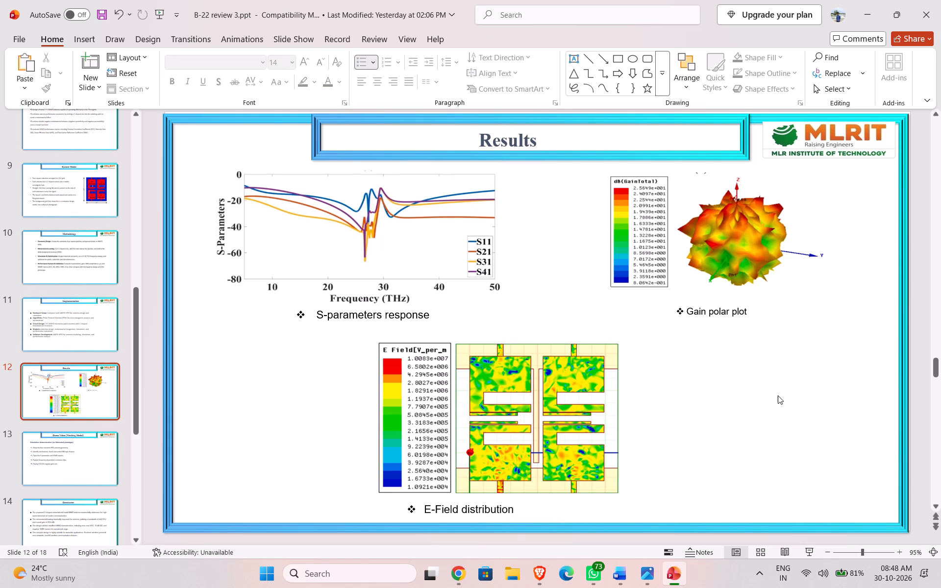
Review the remaining slides after Results, from Demo Video (Working Model) through to the closing Thank You slide.
scroll(60, 452, down, 3)
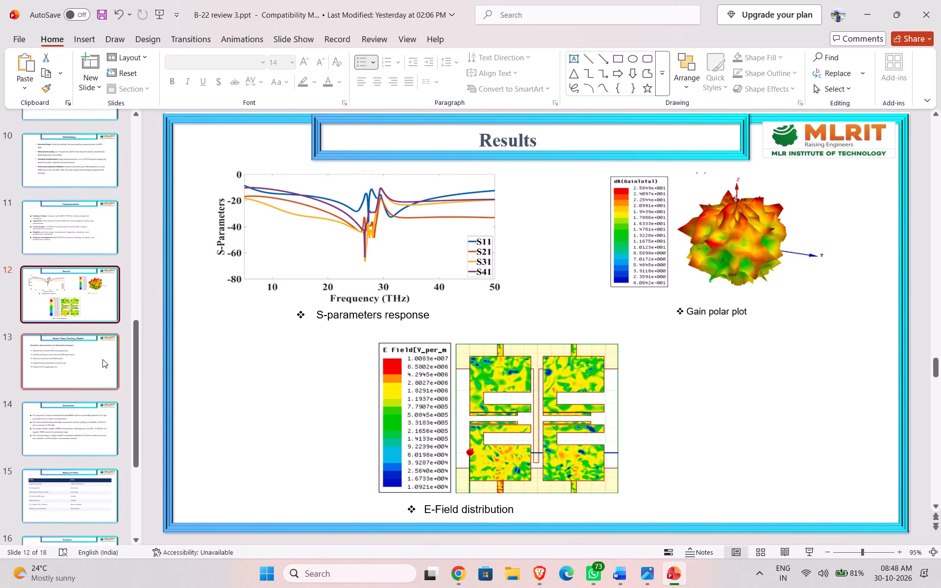
click(61, 370)
click(74, 421)
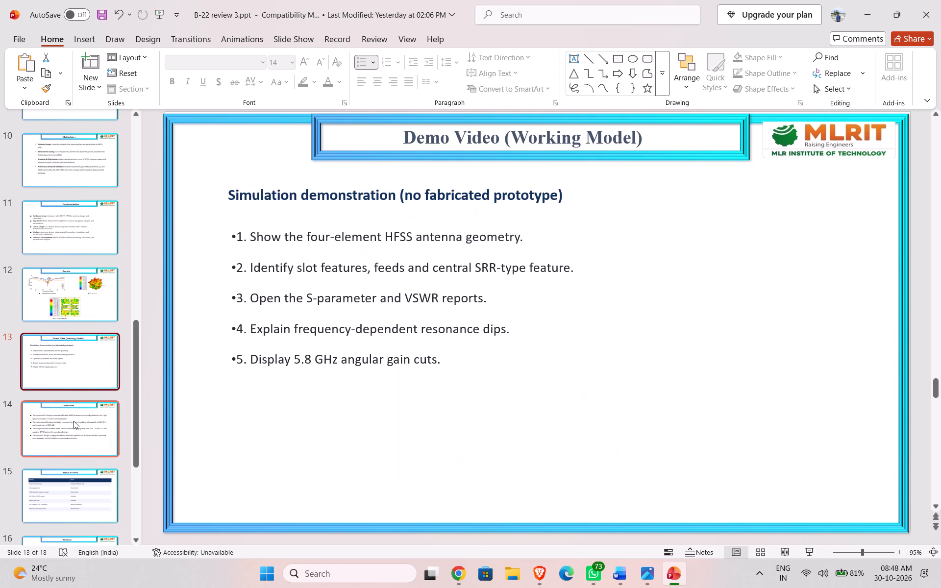
scroll(74, 421, down, 3)
click(74, 399)
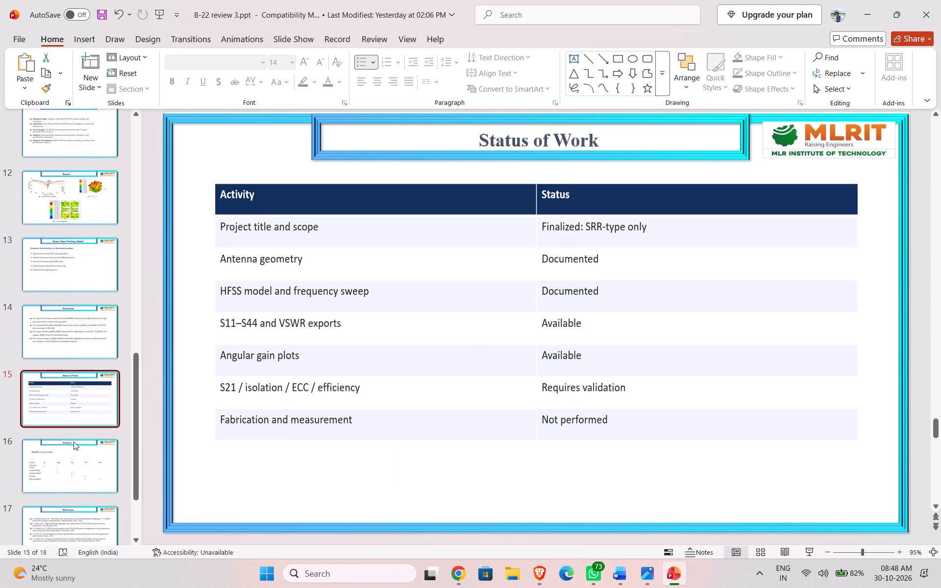
click(74, 443)
scroll(82, 472, down, 2)
click(79, 482)
scroll(79, 482, down, 3)
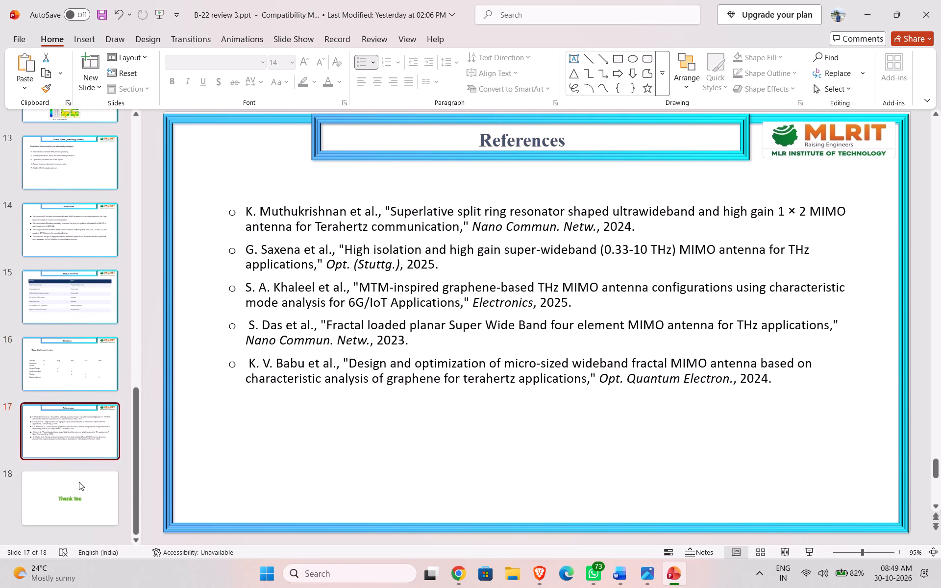
click(79, 488)
Save a copy of the presentation as "Batch-22 ppt" in the 4th year major project MIMO folder, keeping the PowerPoint 97-2003 format.
click(16, 35)
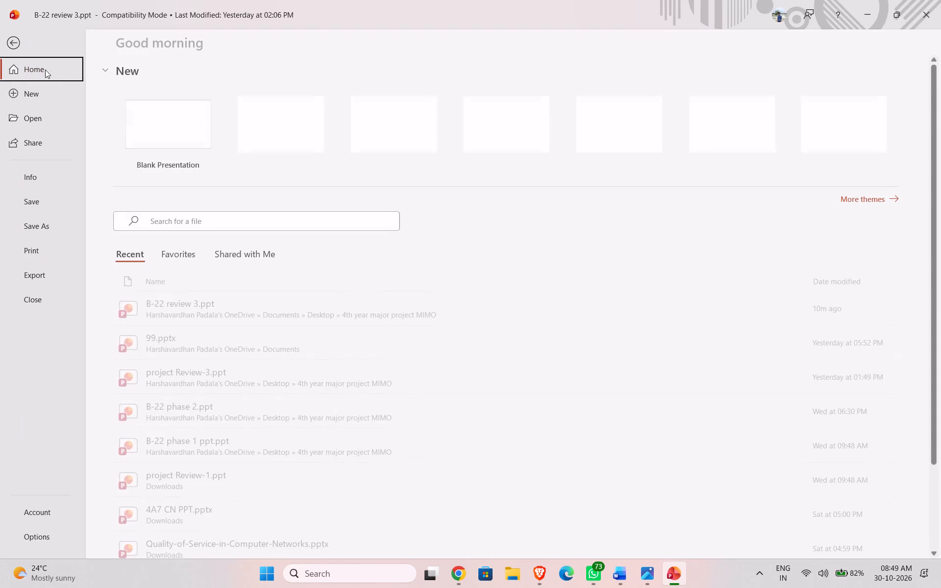
click(48, 229)
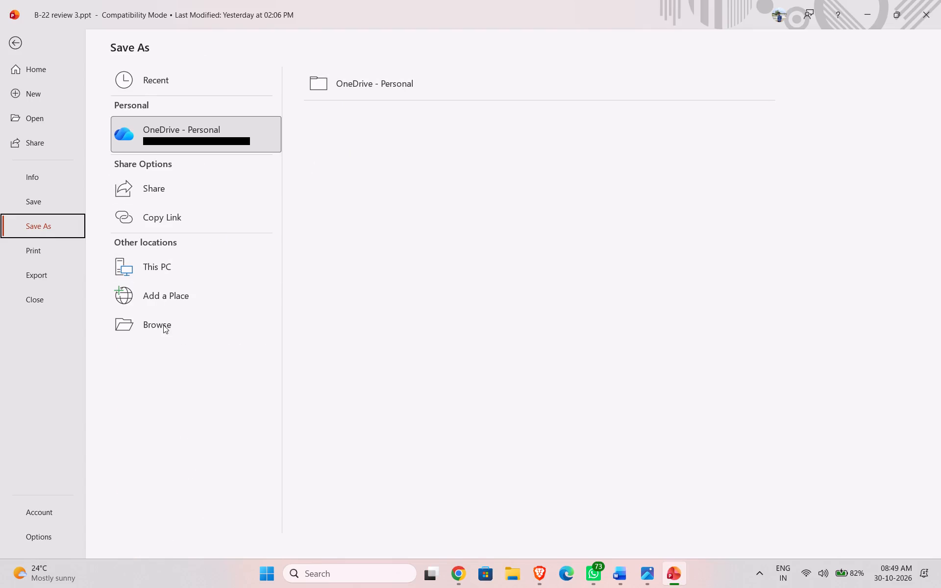
click(163, 325)
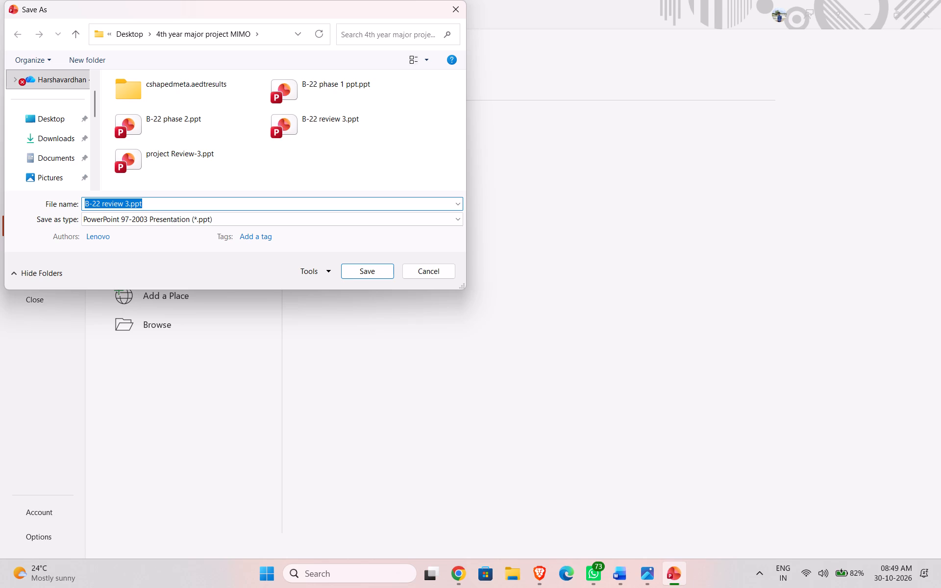
text(Batch22)
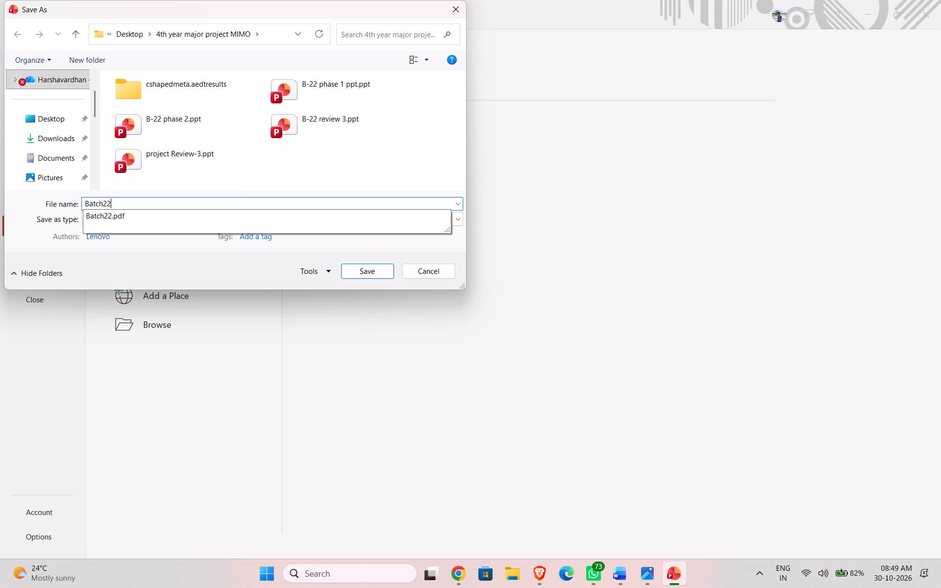
key(BackSpace)
key(BackSpace)
key(minus)
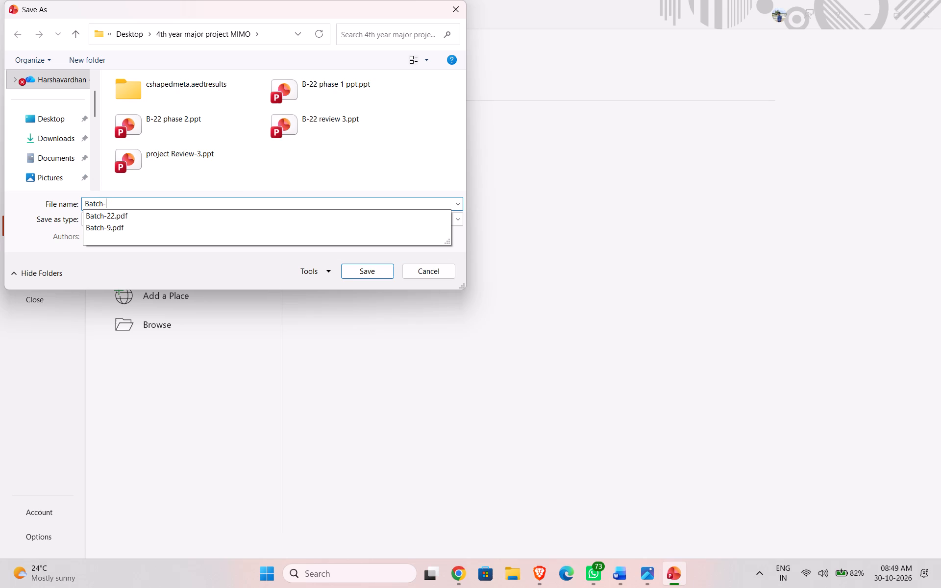
text(22)
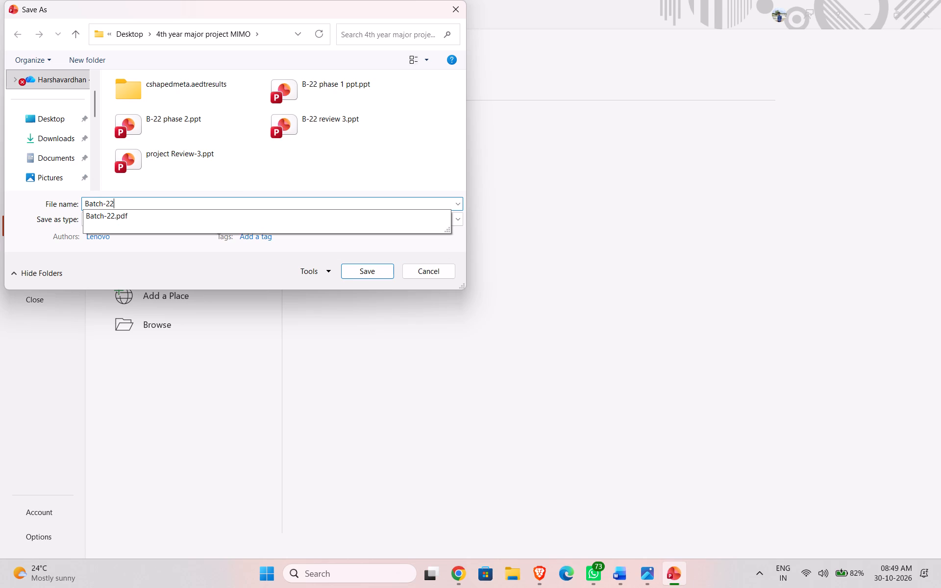
key(space)
text(ppt)
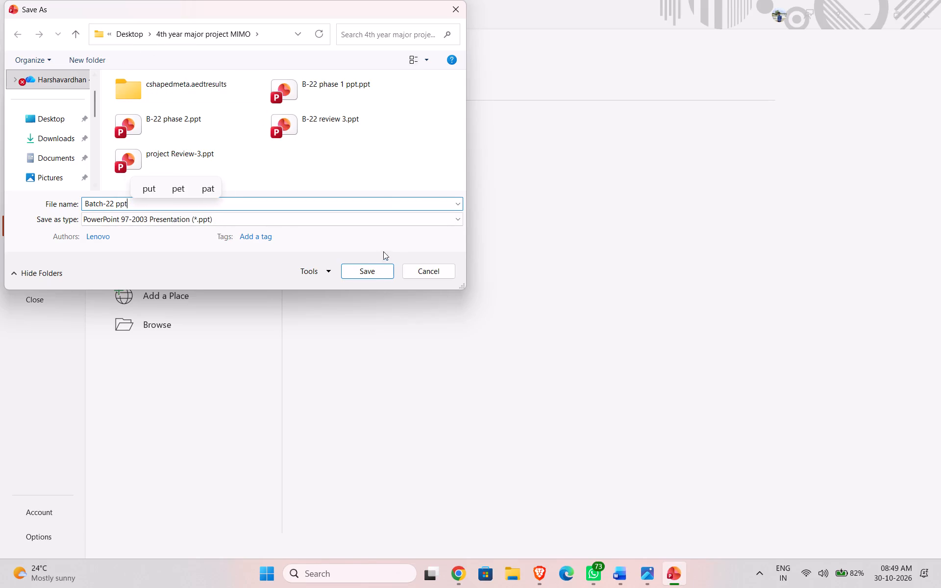
click(384, 271)
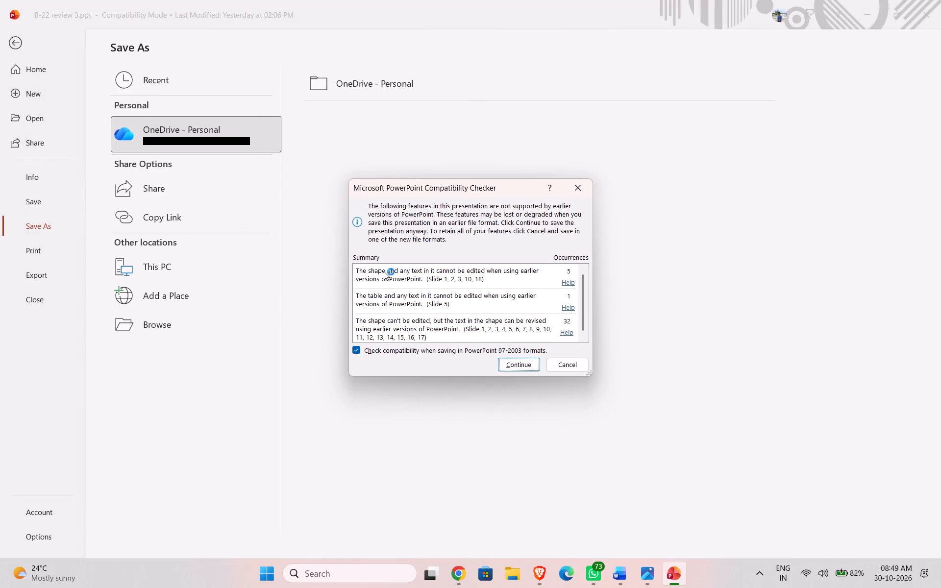
click(508, 365)
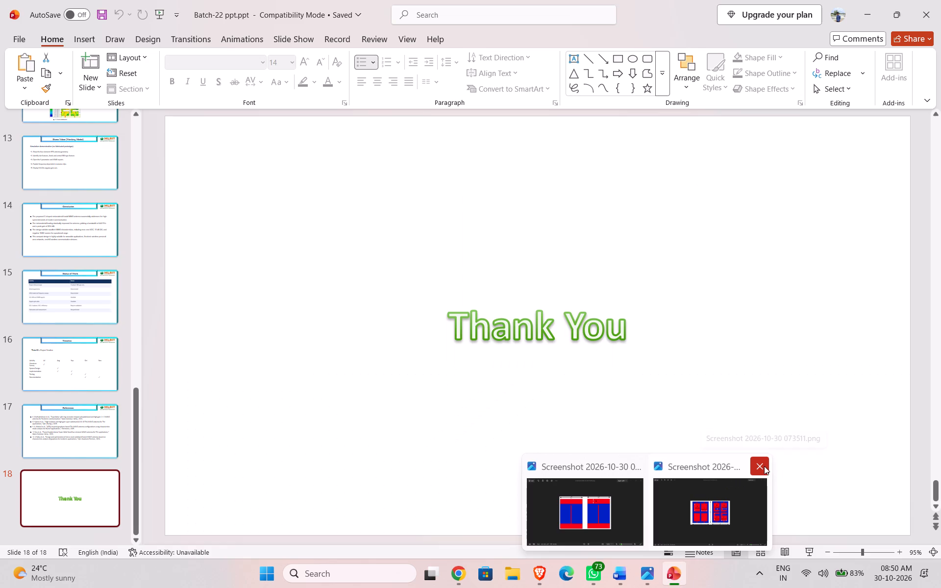
Close the two open screenshot image windows and the saved presentation.
click(764, 466)
click(704, 458)
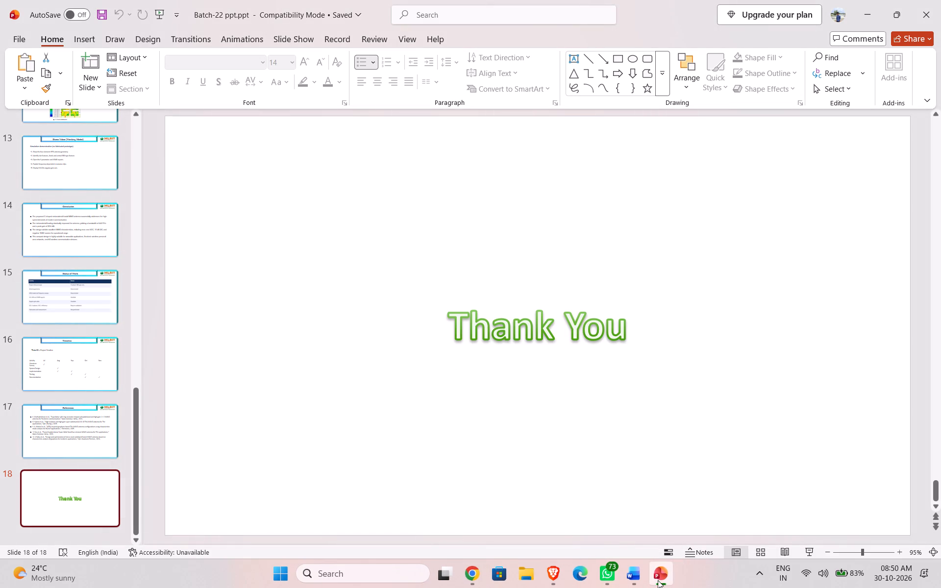
click(926, 13)
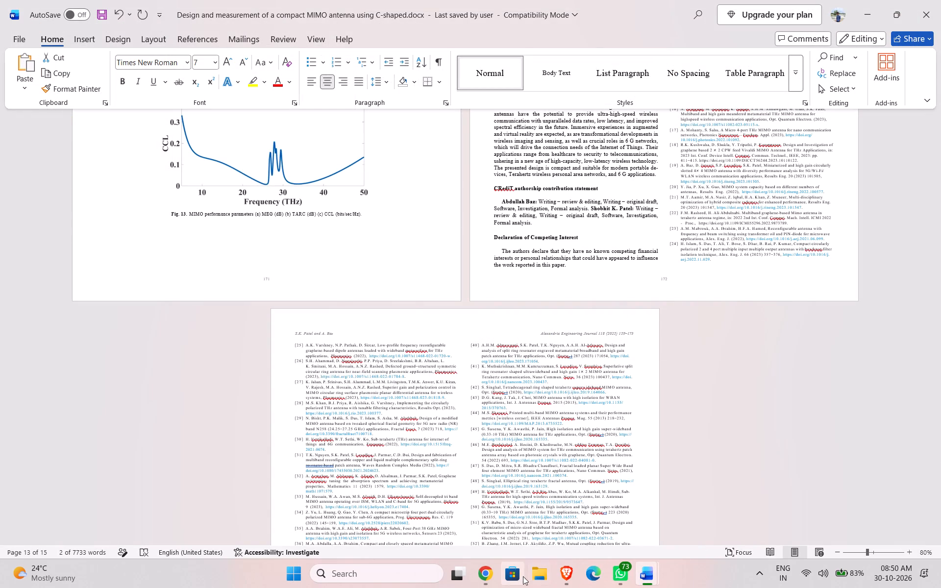
In File Explorer, select Batch-22 ppt.ppt and Batch22.pdf in the 4th year major project MIMO folder, and look through that folder and Downloads.
click(536, 576)
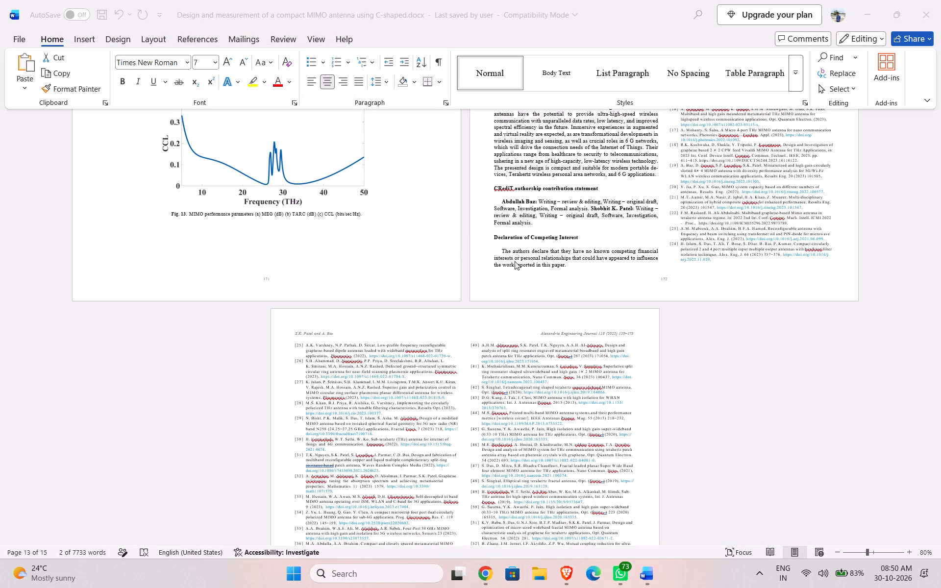
click(536, 578)
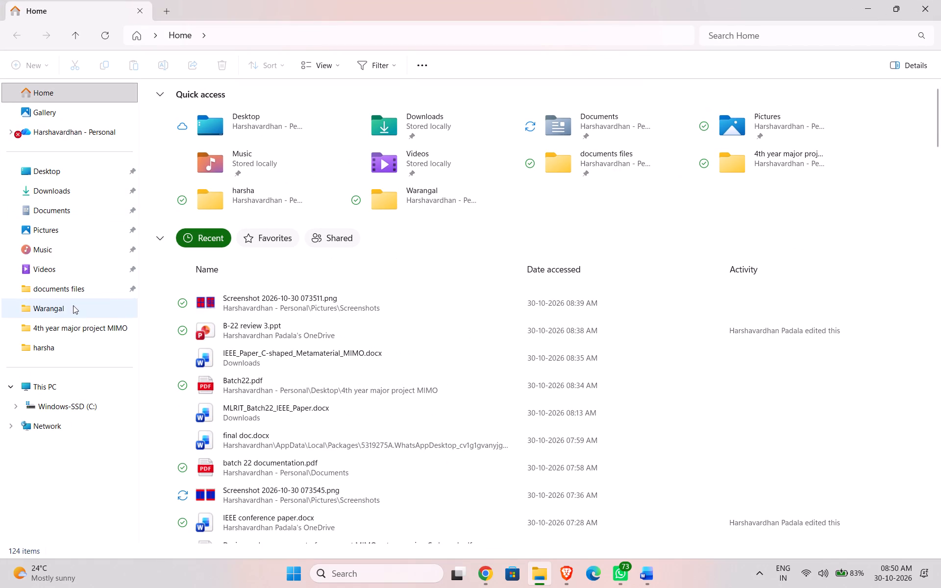
click(79, 328)
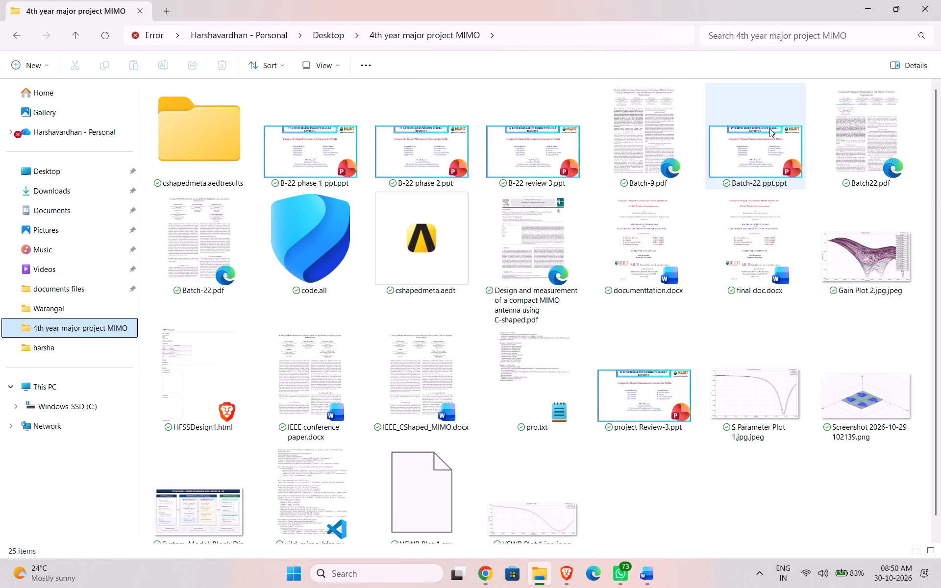
ctrl+click(769, 128)
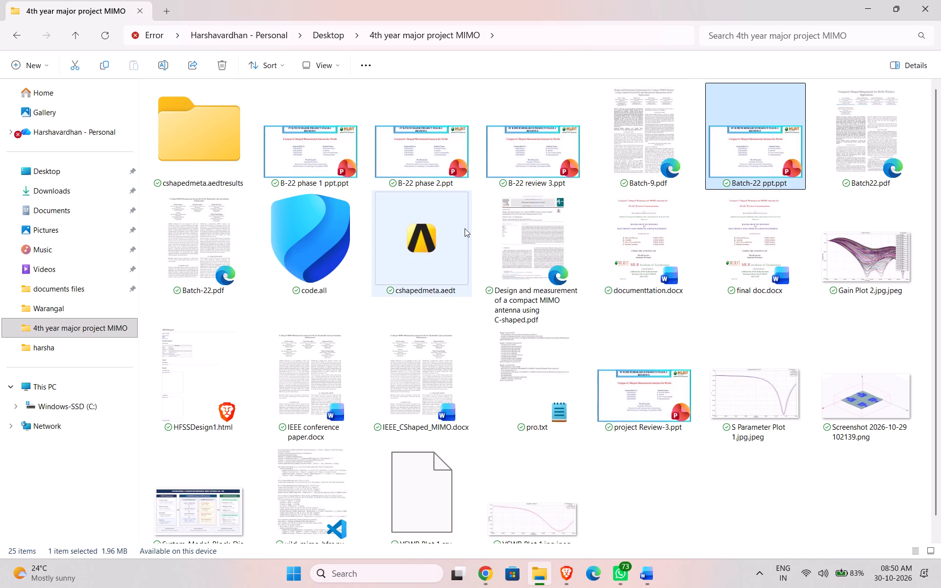
ctrl+click(837, 145)
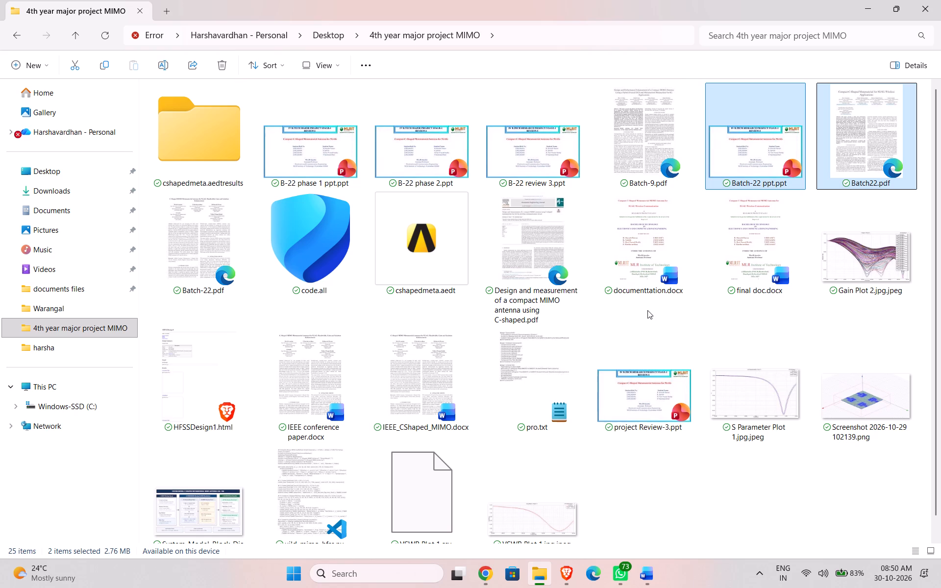
scroll(647, 310, down, 1)
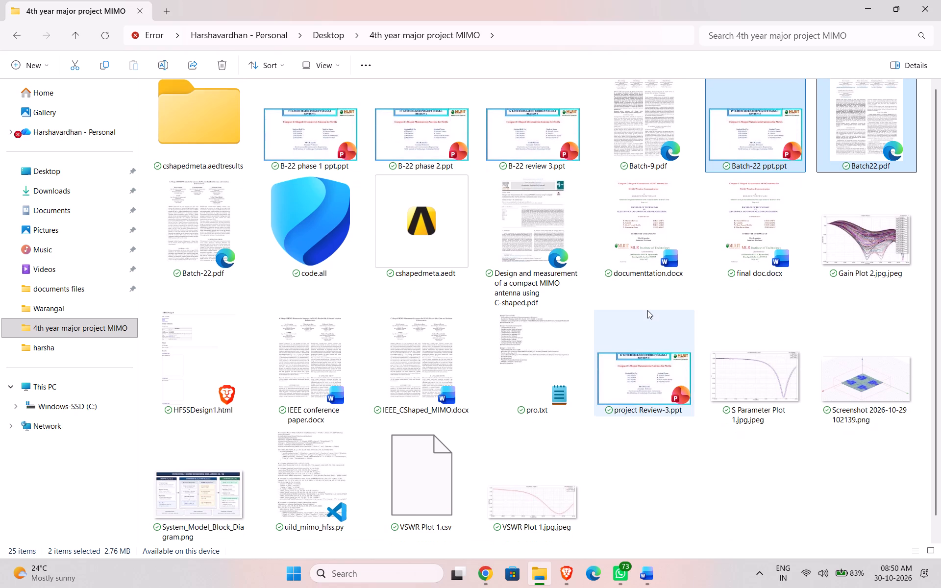
scroll(647, 310, down, 3)
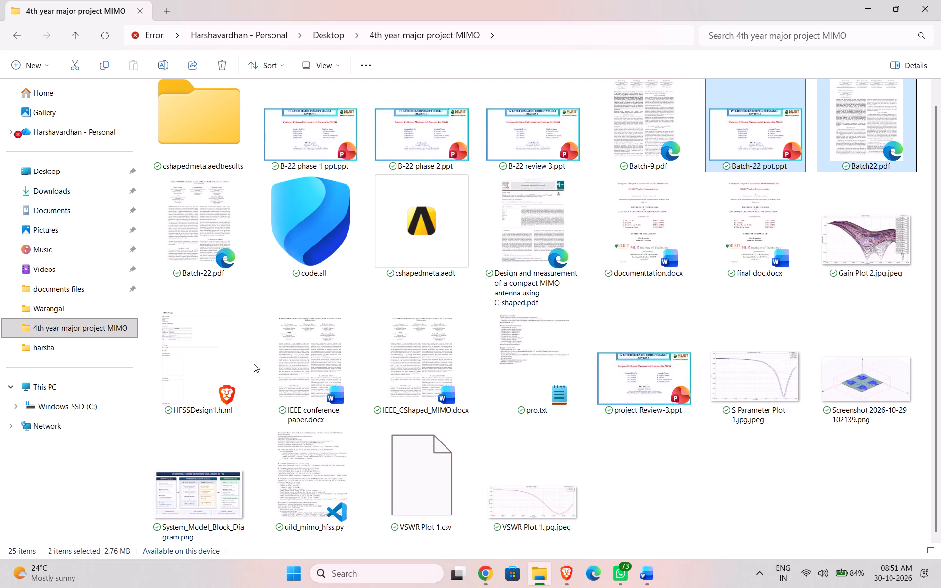
click(83, 189)
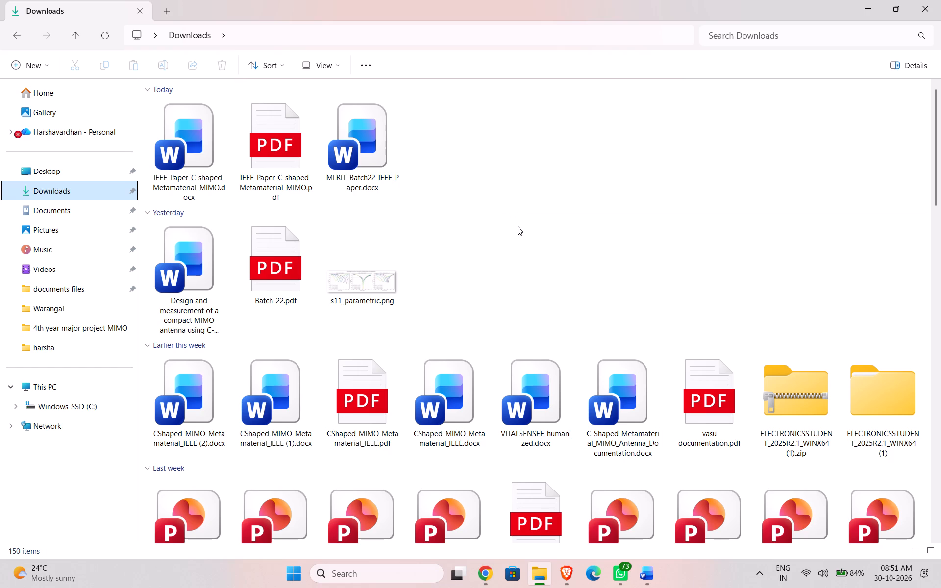
Switch to final doc.docx in Word and review it from the cover page and contents through the Chapter 2 literature survey.
click(649, 573)
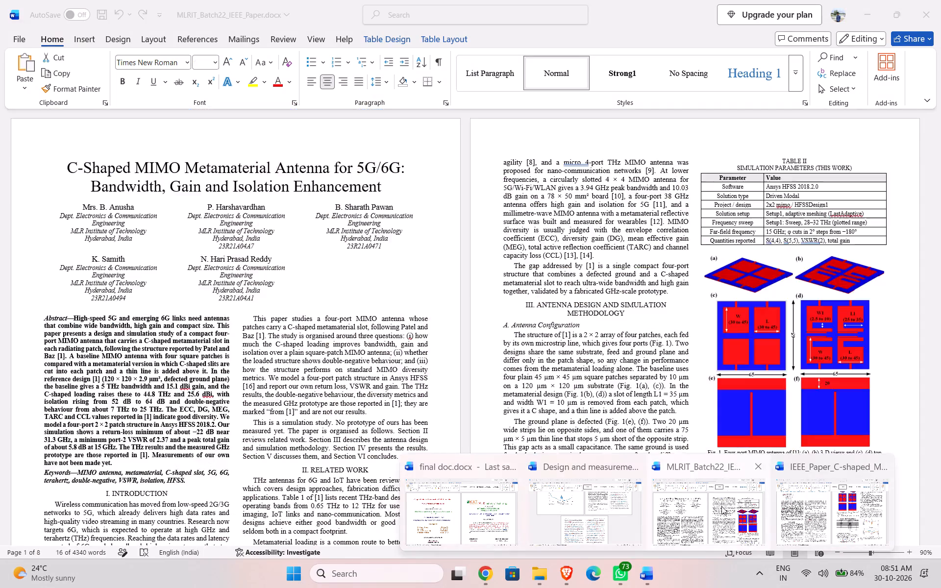
click(492, 519)
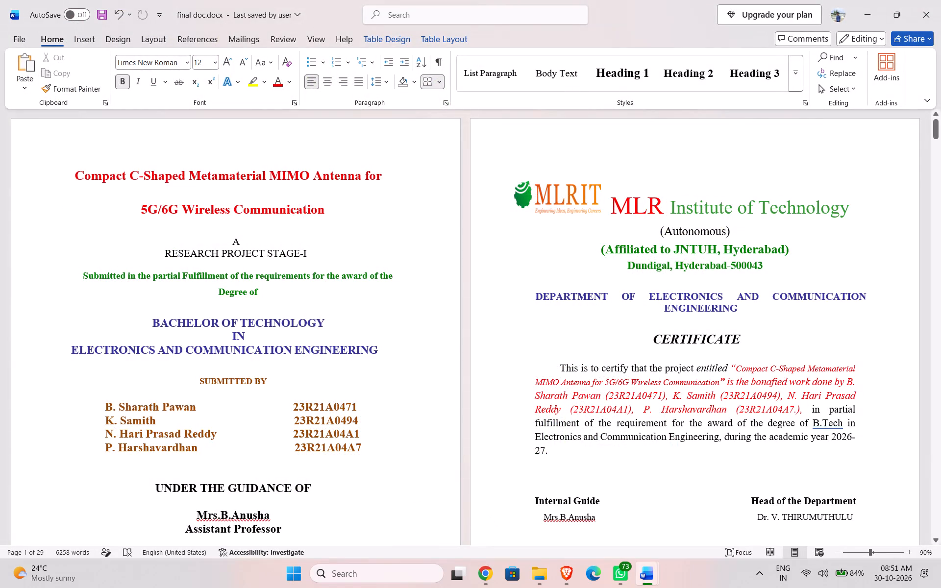
scroll(544, 303, down, 20)
scroll(544, 303, down, 20)
scroll(544, 303, down, 2)
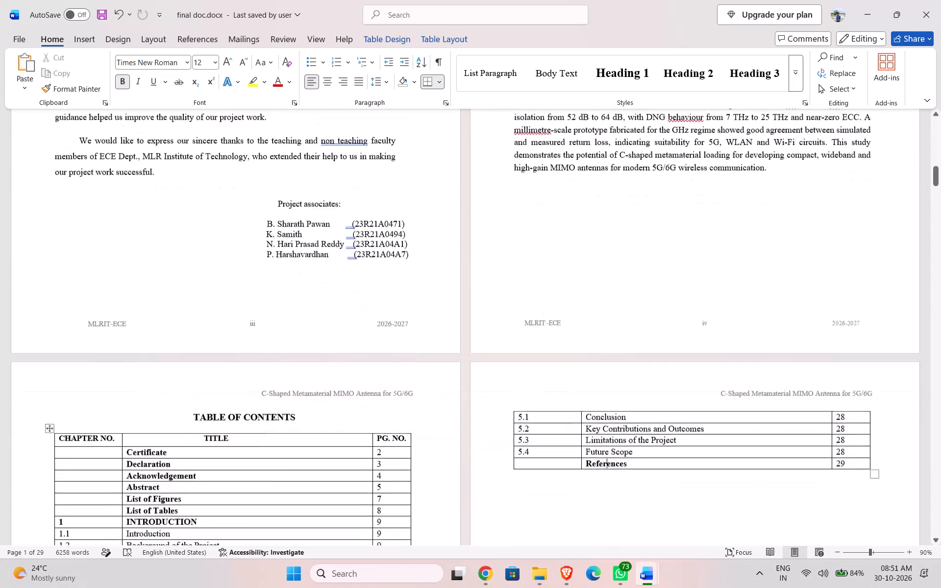
scroll(543, 311, down, 11)
scroll(543, 312, up, 5)
scroll(543, 312, down, 4)
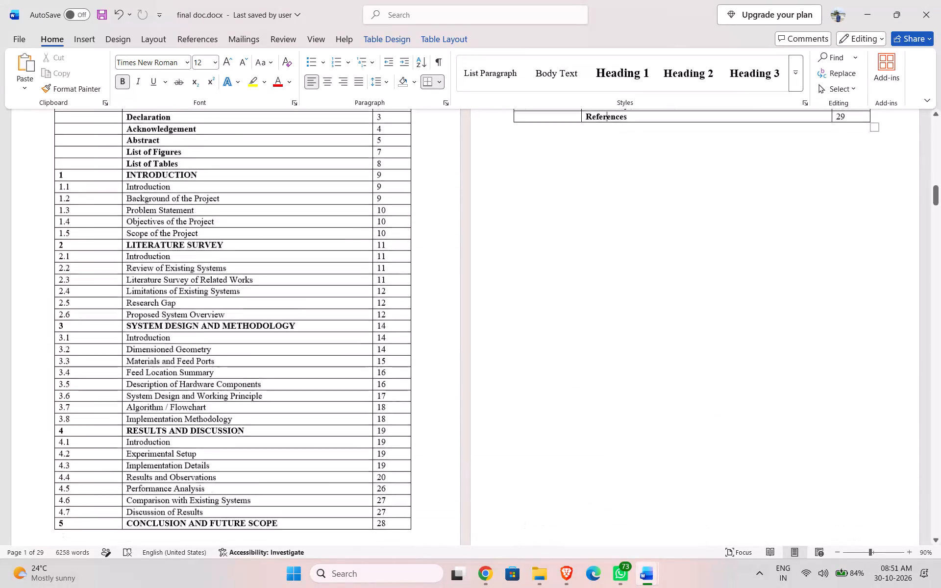
scroll(543, 313, down, 20)
scroll(543, 313, down, 20)
scroll(543, 313, down, 17)
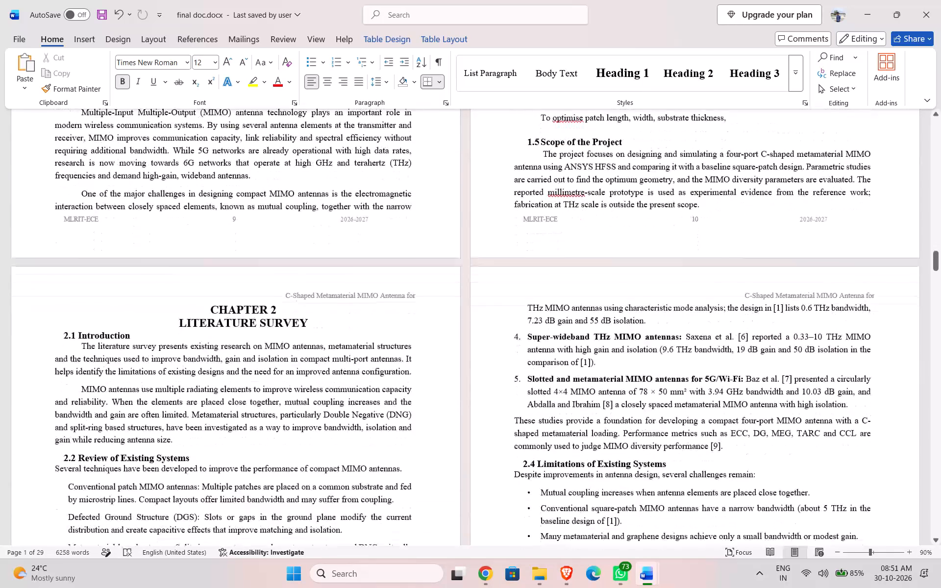
scroll(543, 317, down, 10)
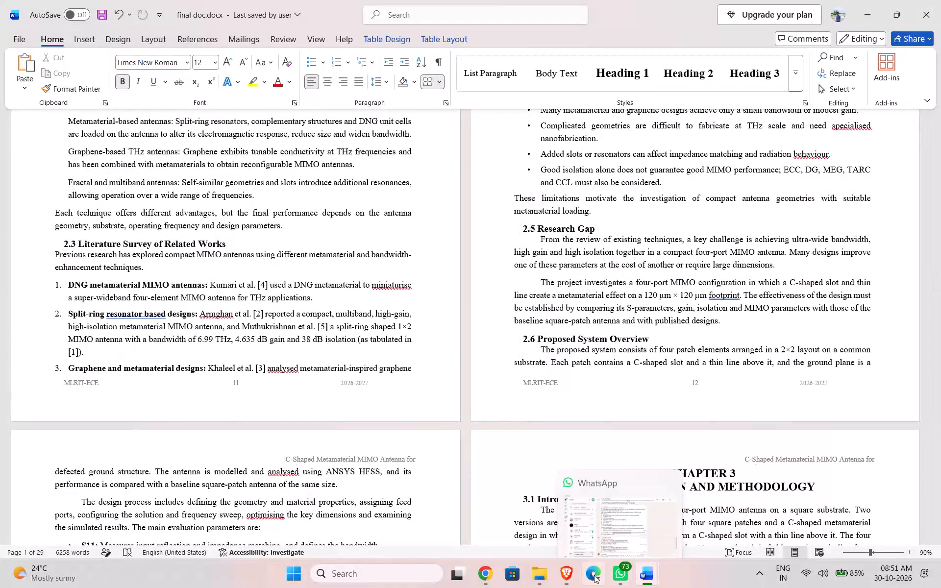
scroll(652, 304, up, 12)
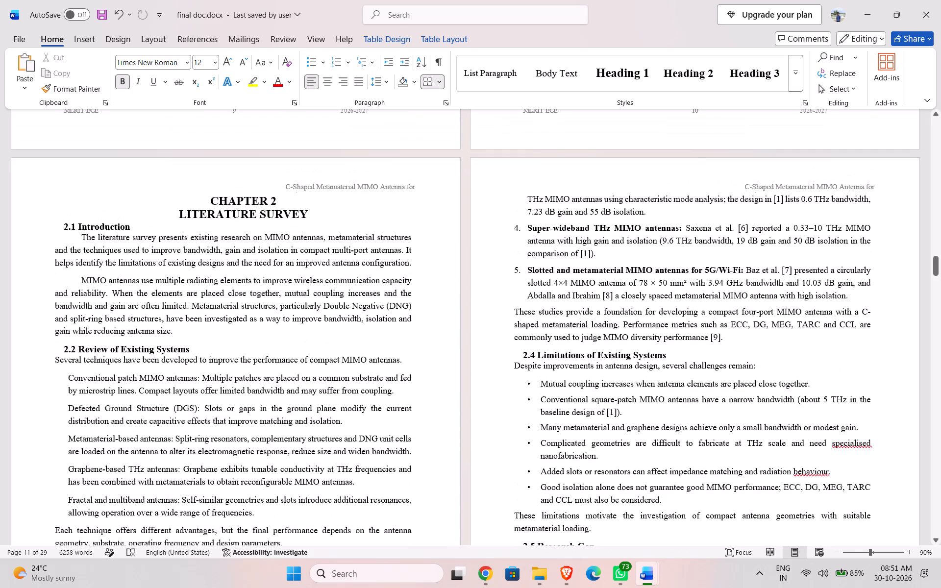
scroll(648, 304, up, 10)
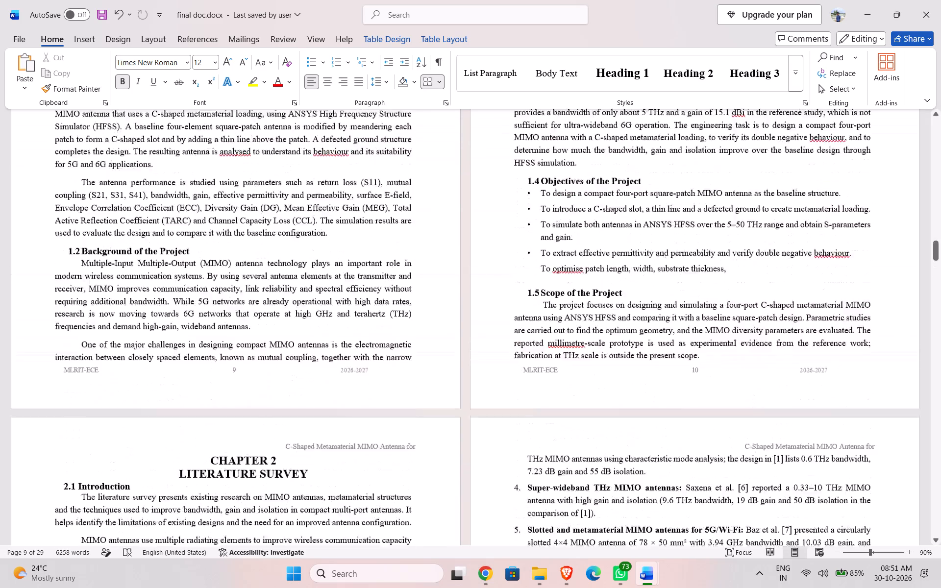
scroll(648, 304, up, 20)
scroll(648, 304, up, 20)
scroll(648, 304, up, 5)
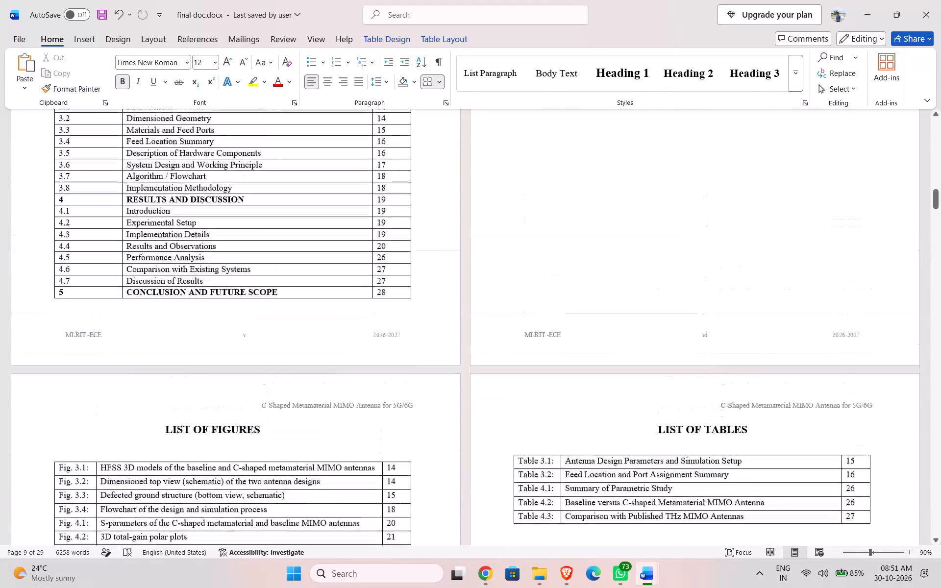
scroll(648, 305, up, 18)
scroll(648, 305, up, 16)
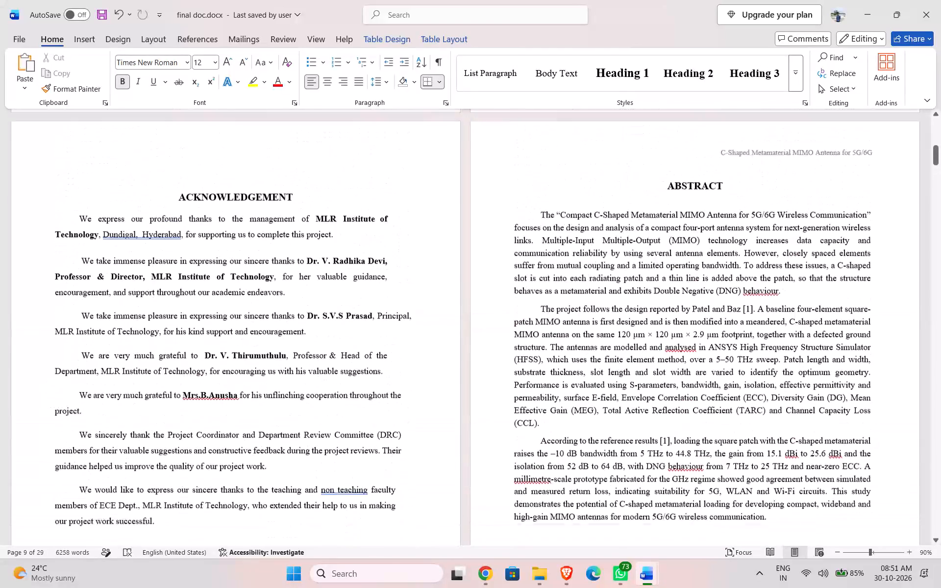
Save final doc.docx as a PDF named "Batch 22 Documentation" in the 4th year major project MIMO folder.
click(25, 35)
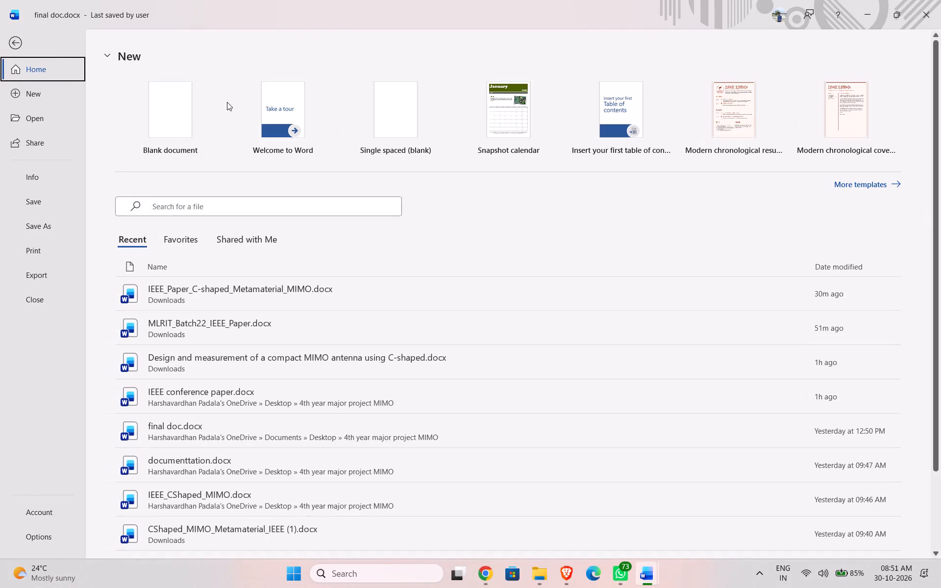
click(39, 222)
click(143, 316)
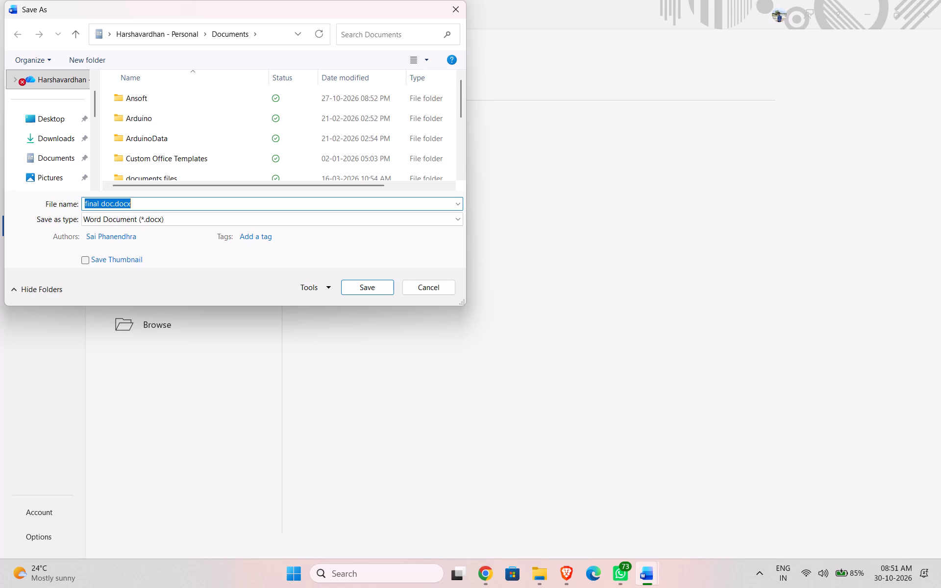
key(shift+b)
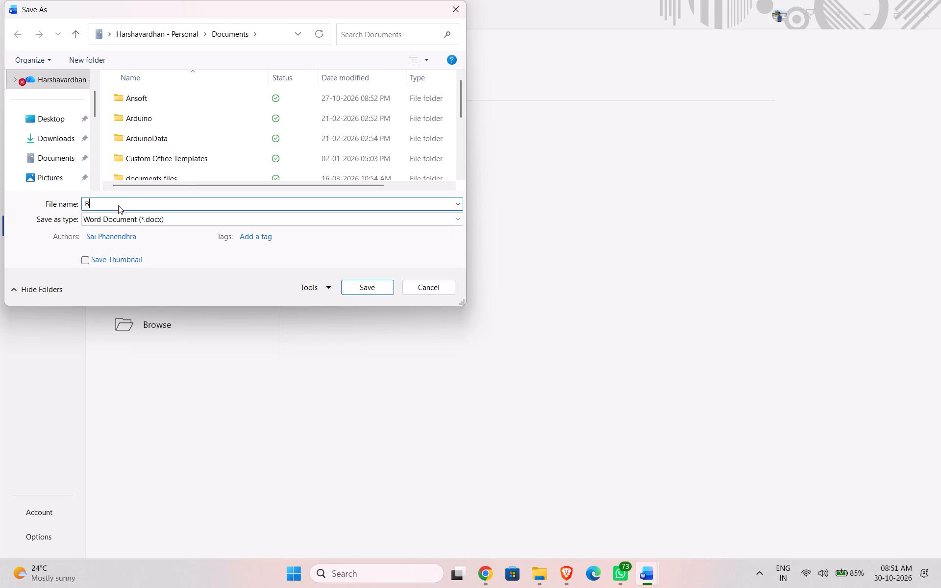
text(atch)
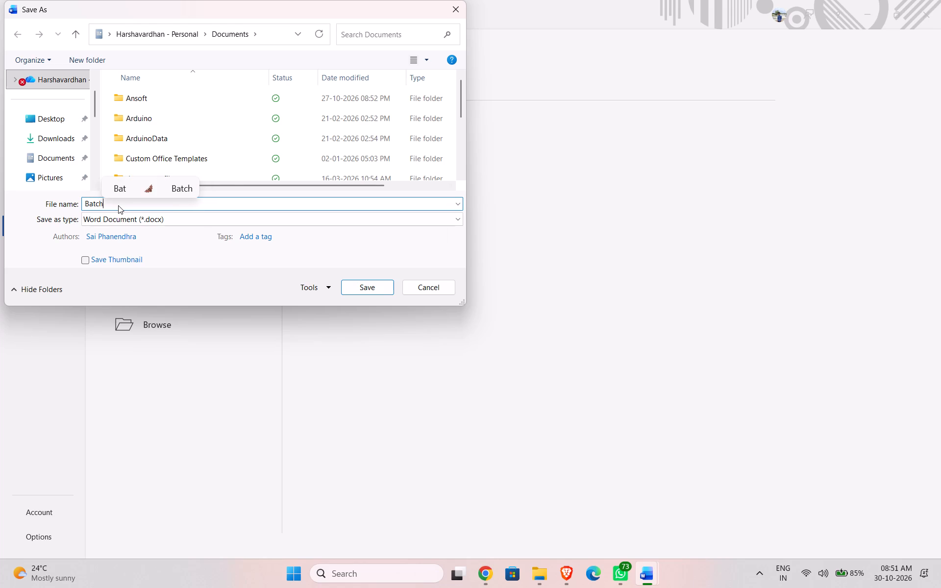
key(space)
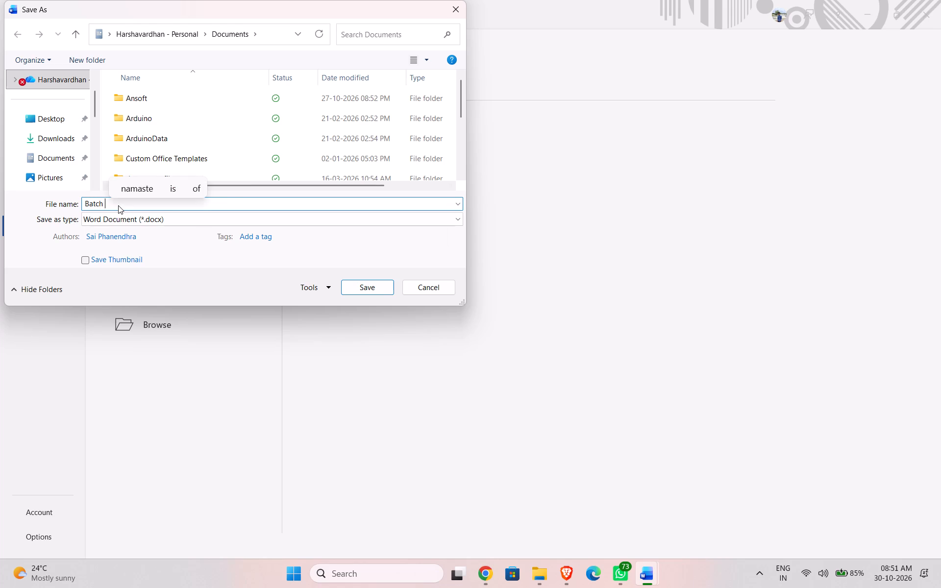
text(22)
key(space)
key(shift+d)
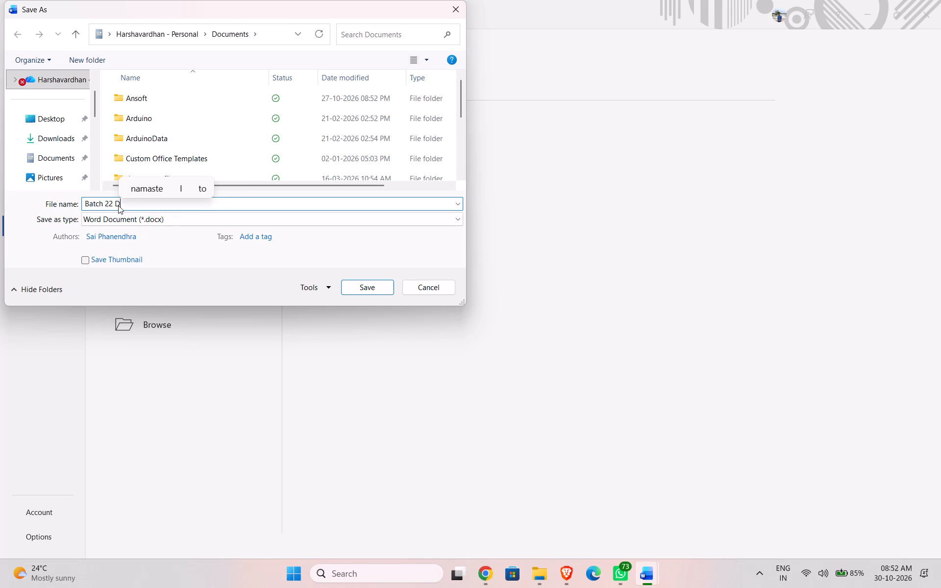
text(ocumentation)
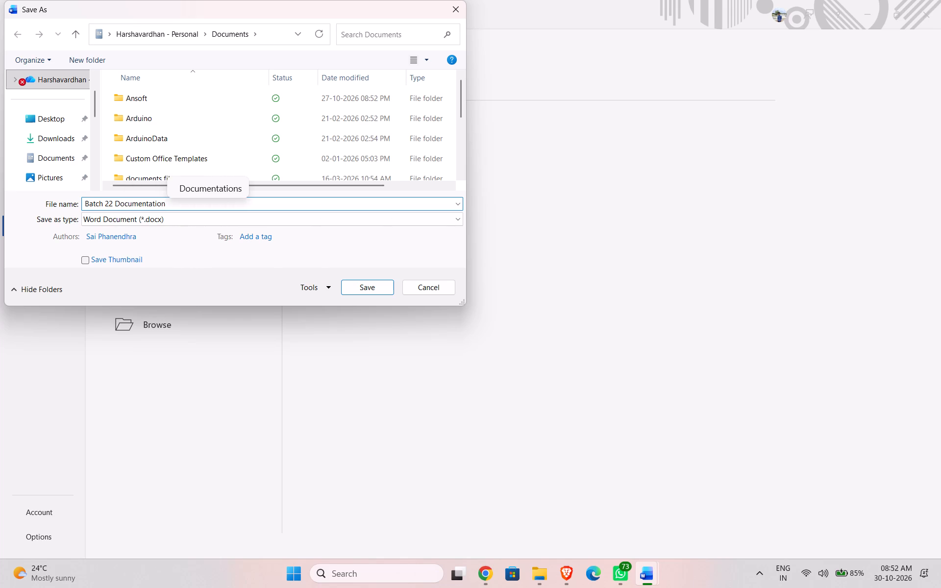
click(138, 221)
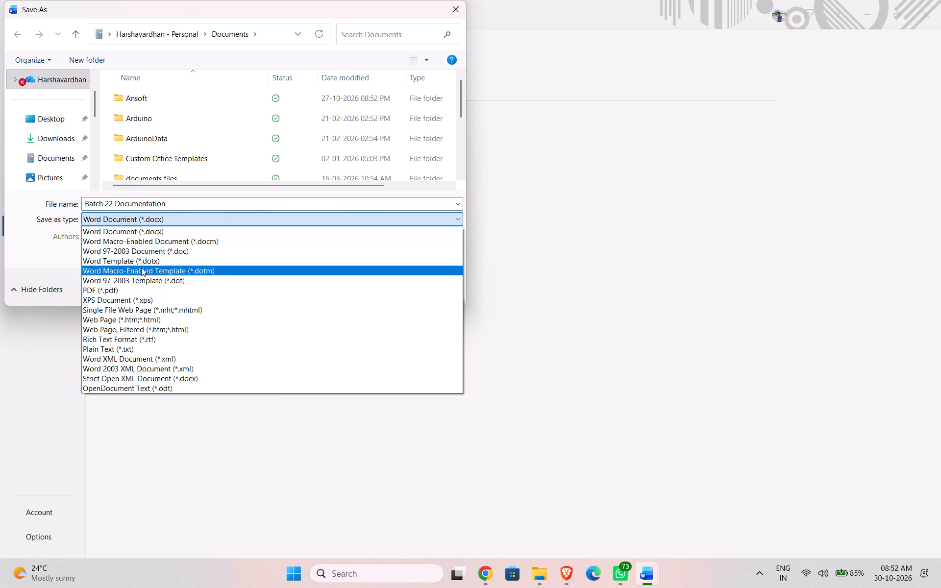
click(142, 287)
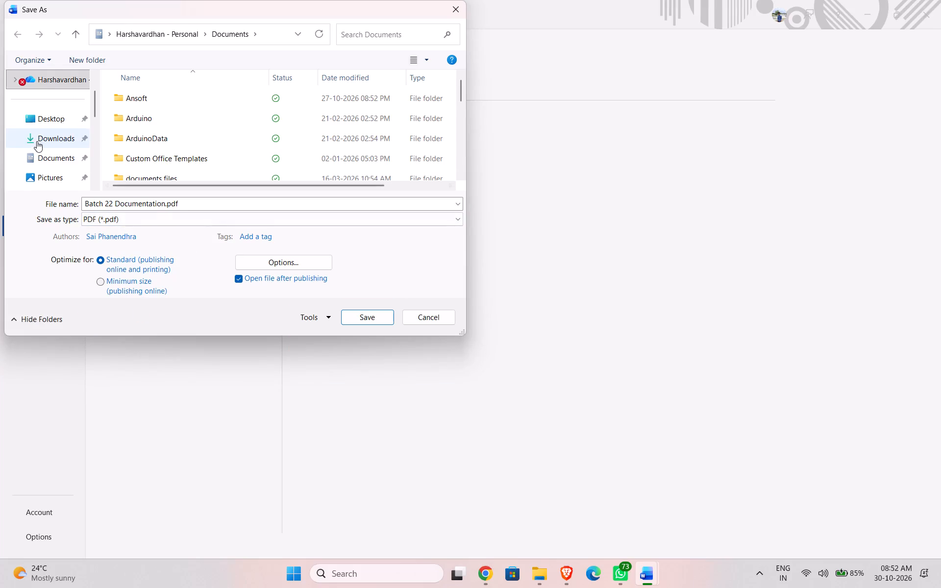
scroll(43, 147, down, 2)
click(53, 152)
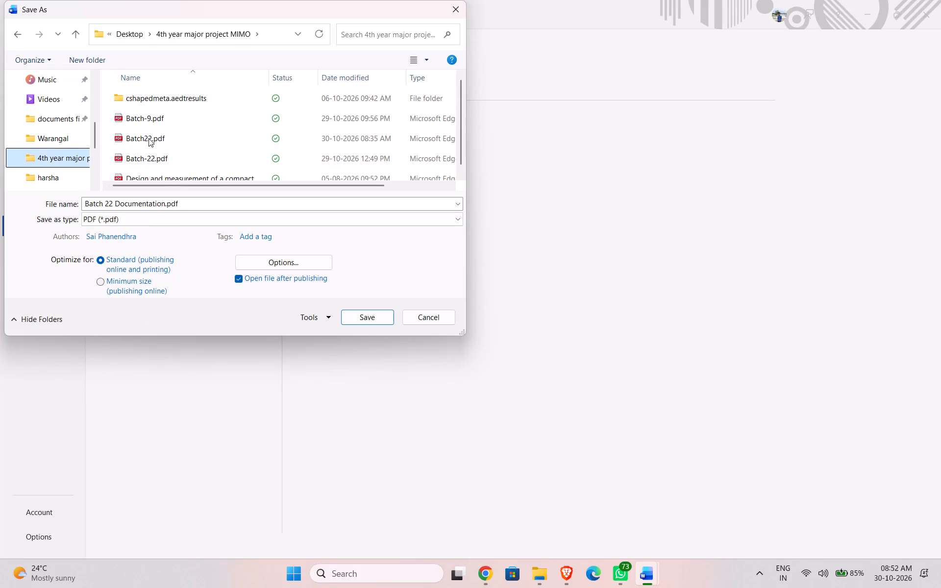
click(388, 314)
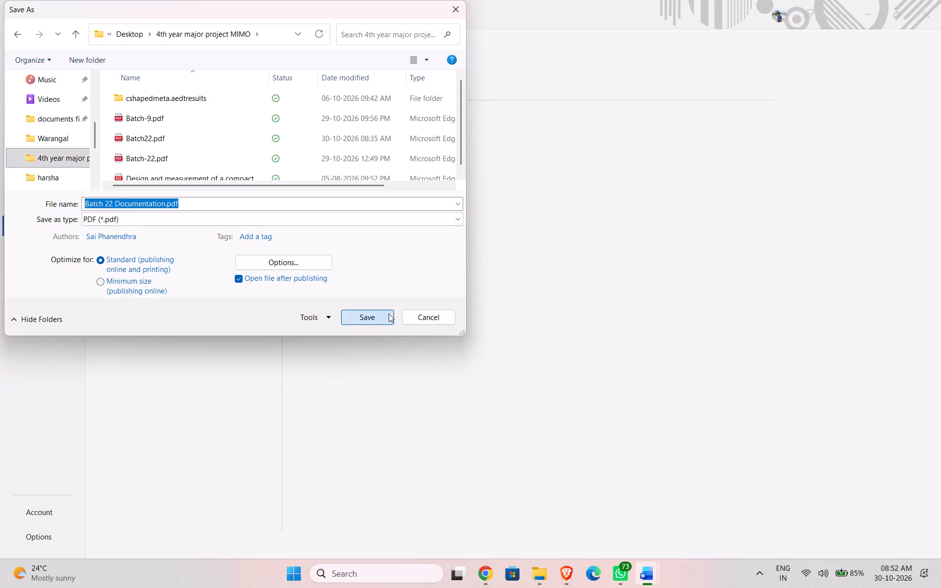